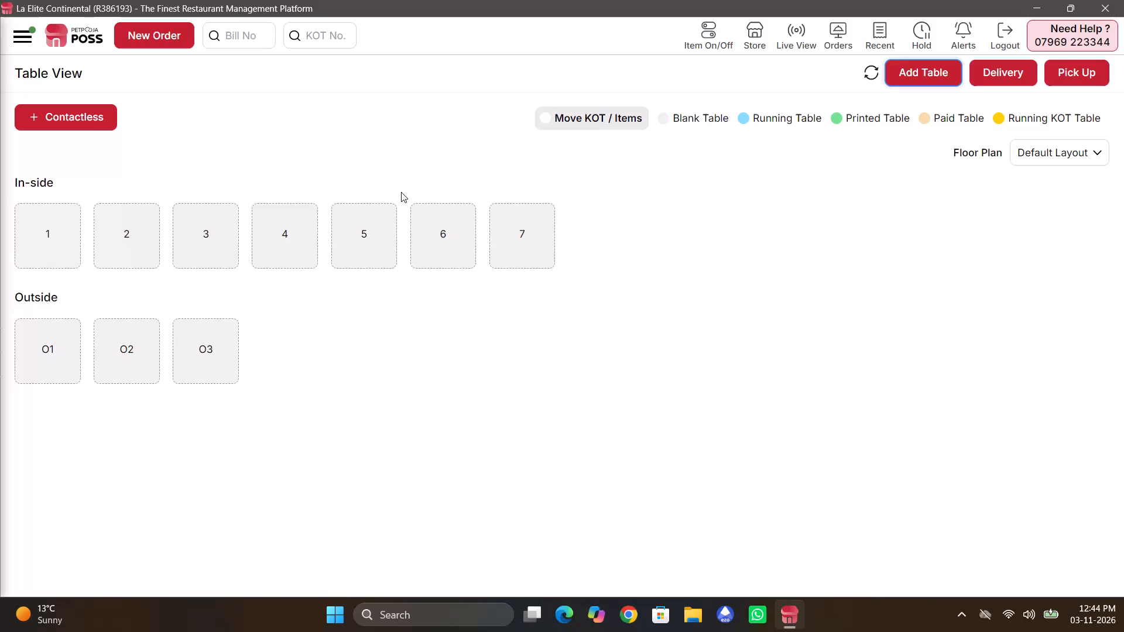
# Open an order for outside table O1 and add one Harisa in the 500GM variation, searching the items for "hari".
pyautogui.click(30, 366)
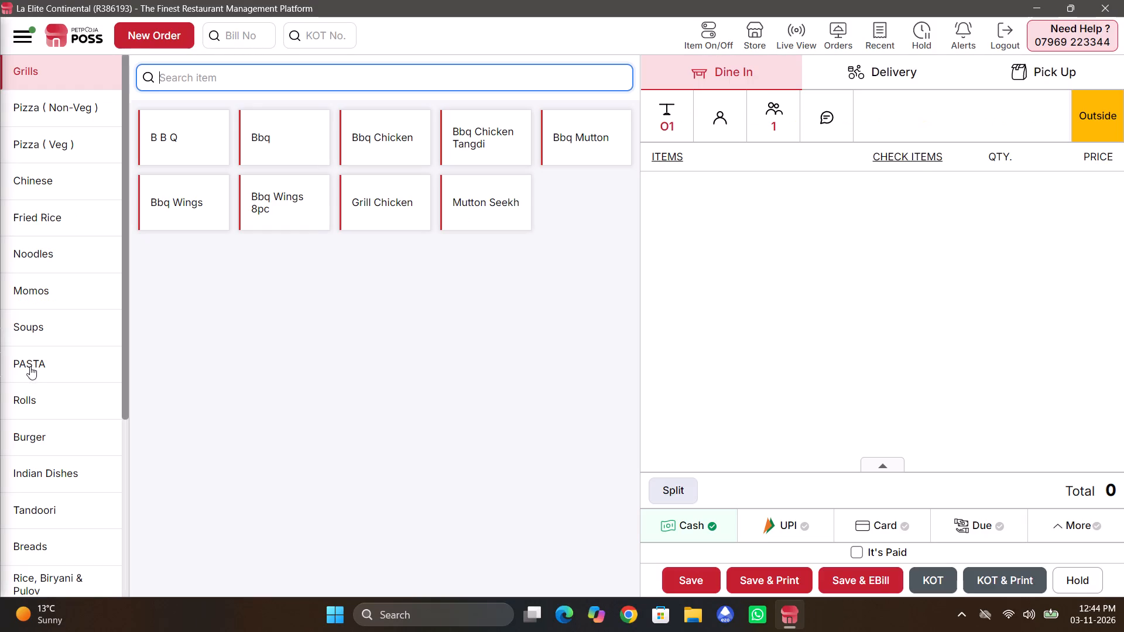
pyautogui.click(249, 87)
pyautogui.write('hat')
pyautogui.press('BackSpace')
pyautogui.press('Return')
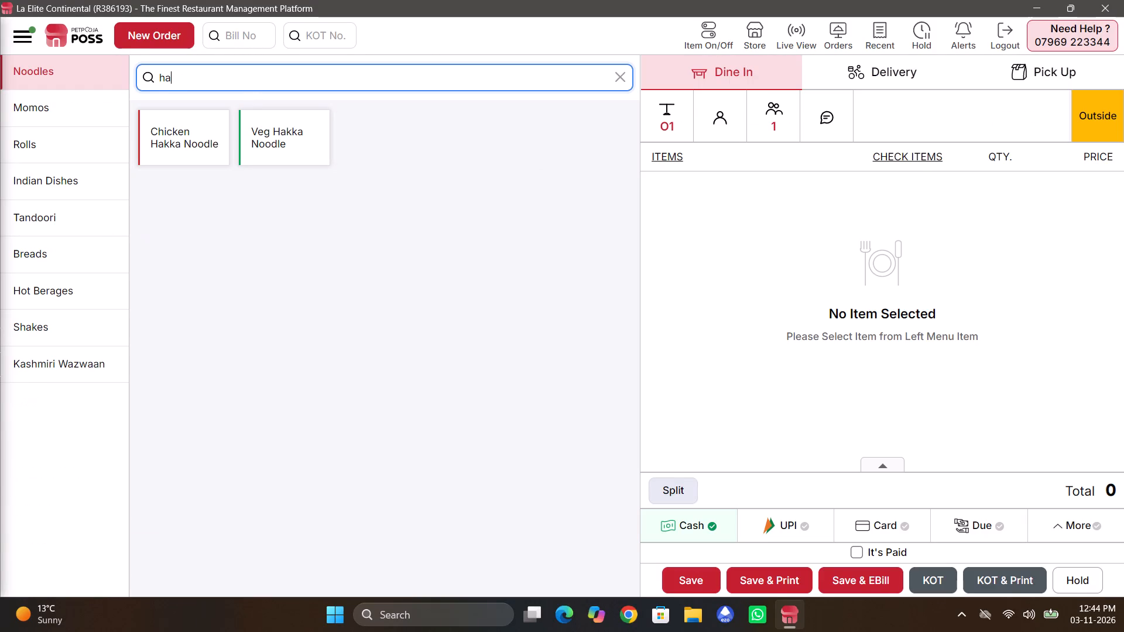
pyautogui.write('ri')
pyautogui.press('Return')
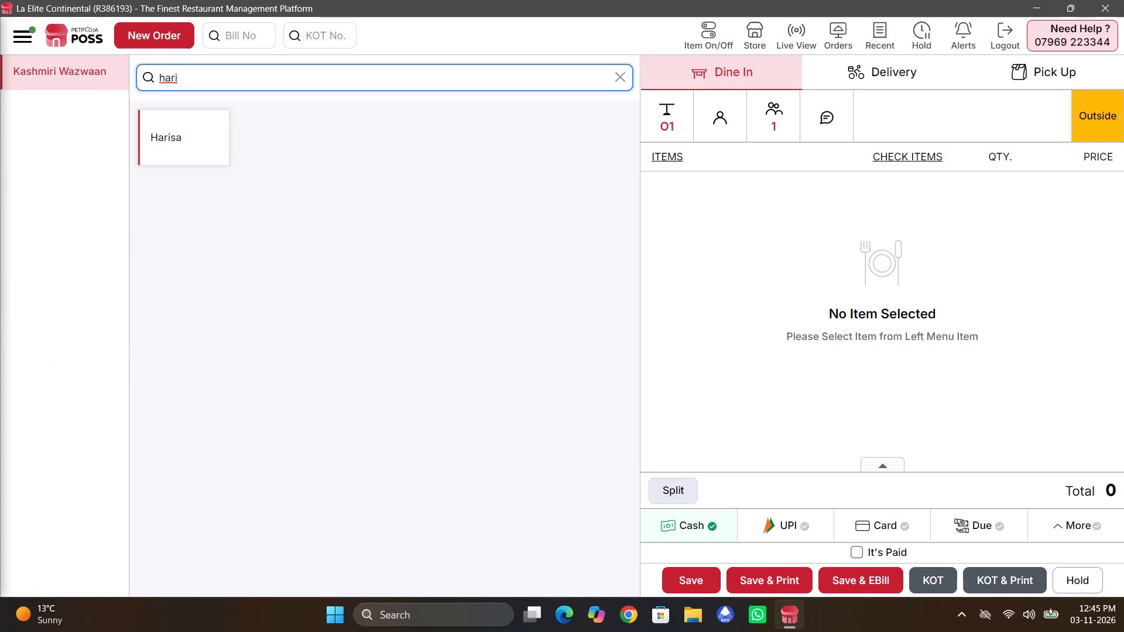
pyautogui.click(195, 125)
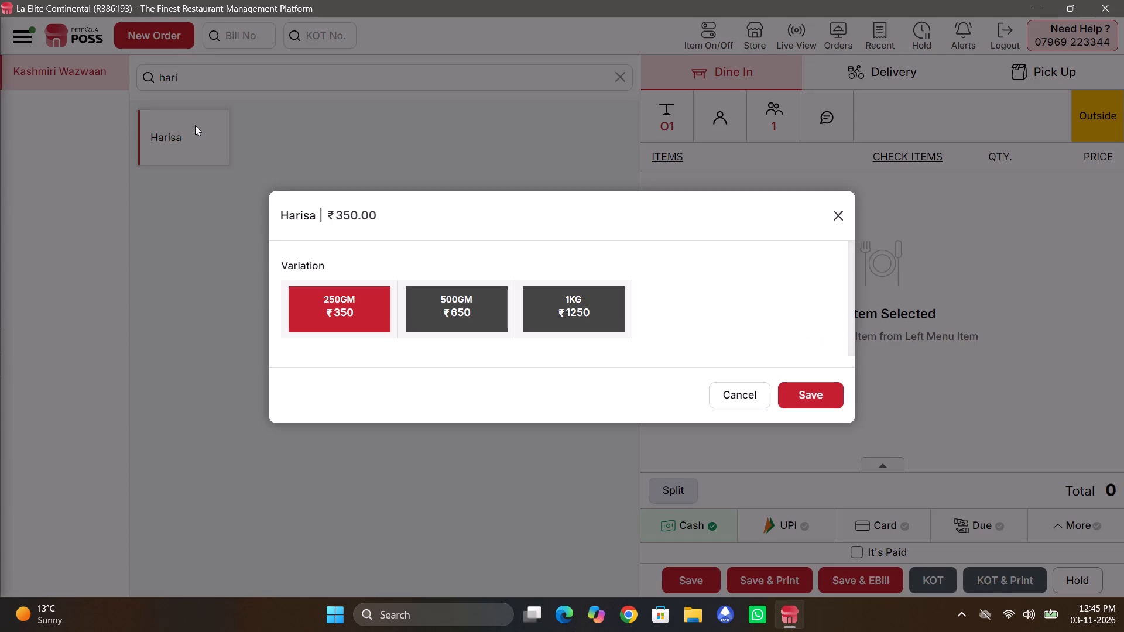
pyautogui.click(464, 295)
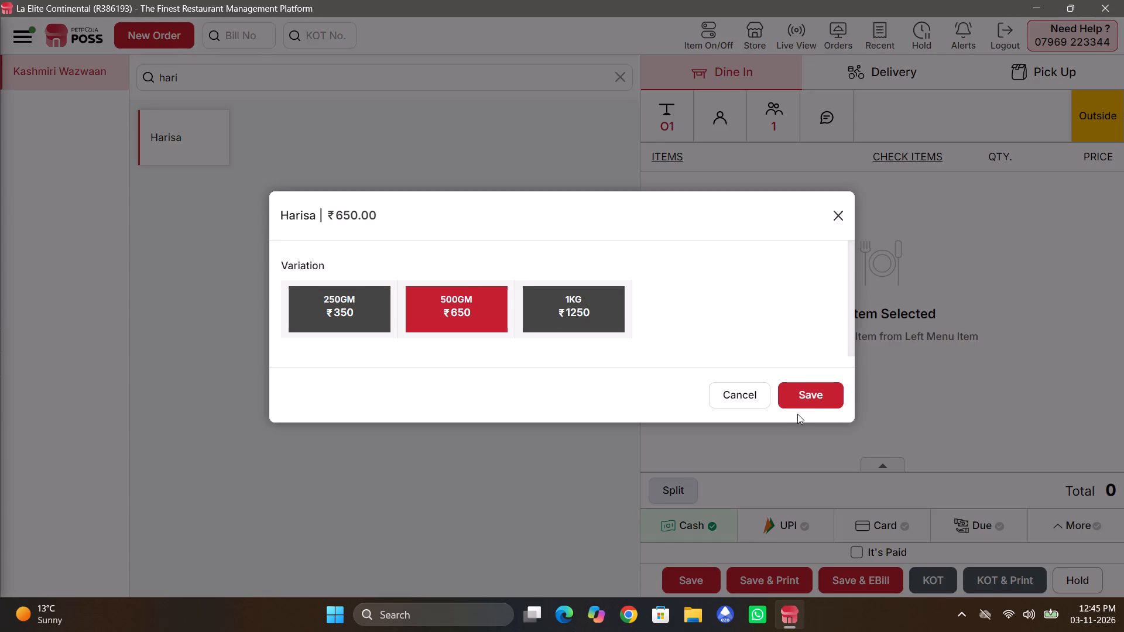
pyautogui.click(808, 401)
# Issue and print the KOT for table O1's order.
pyautogui.click(976, 585)
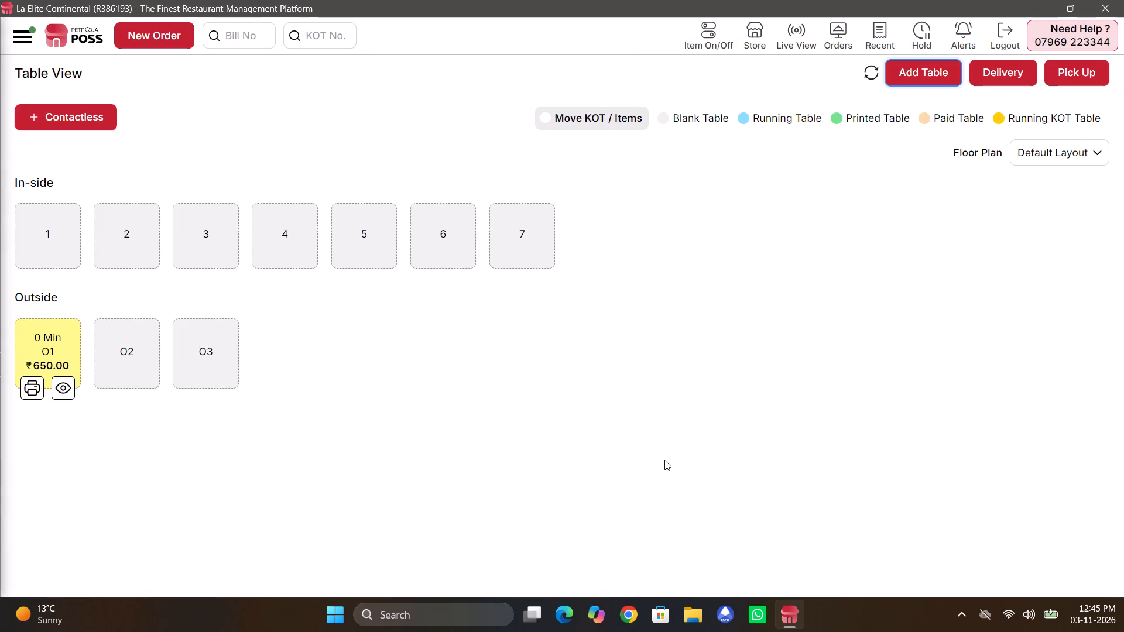
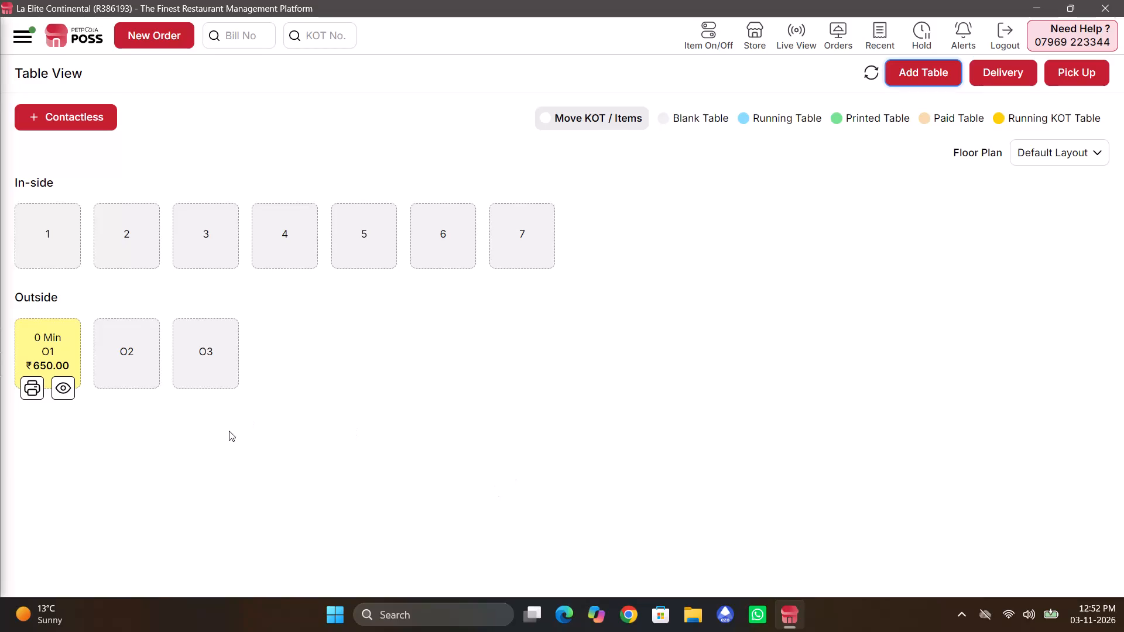
# View the running order of outside table O1 to check its KOT items, and leave it for a new order.
pyautogui.click(71, 382)
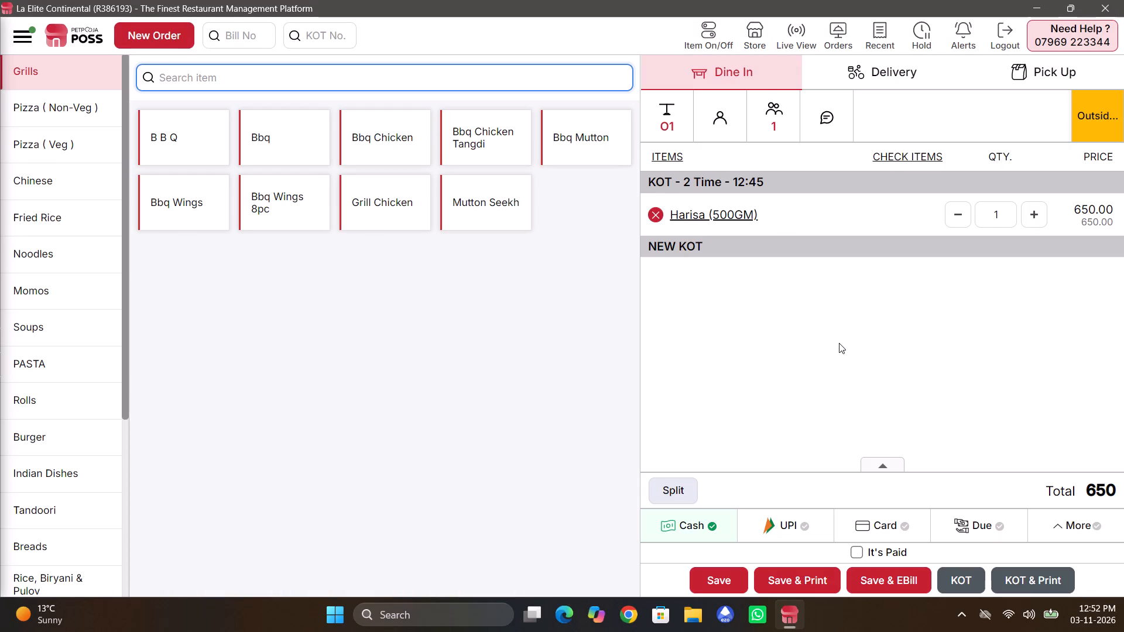
pyautogui.doubleClick(157, 36)
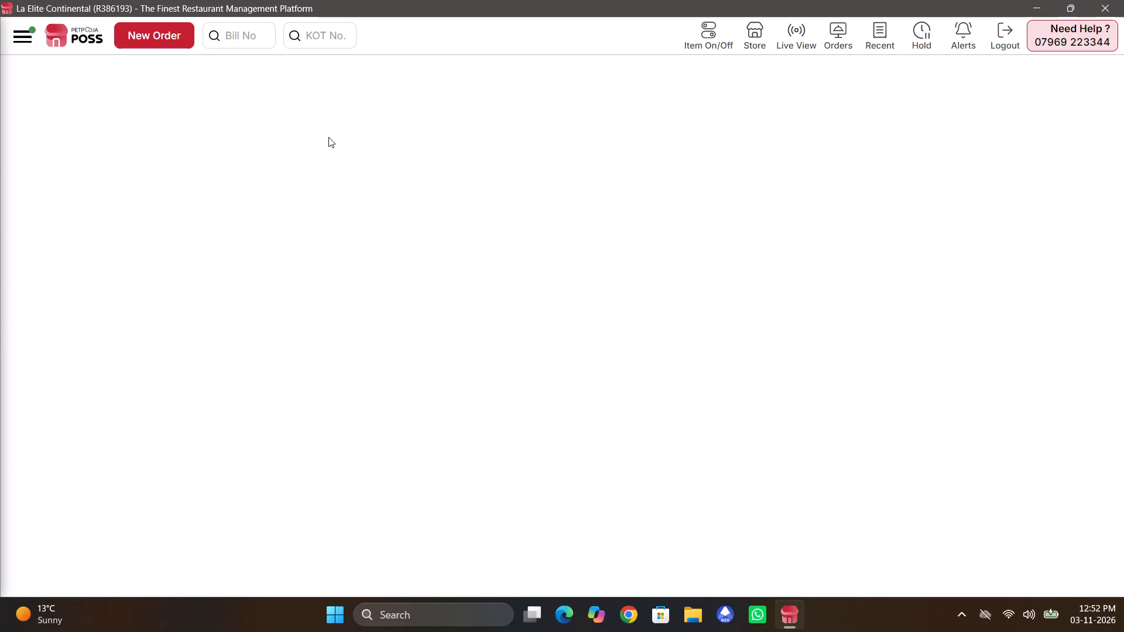
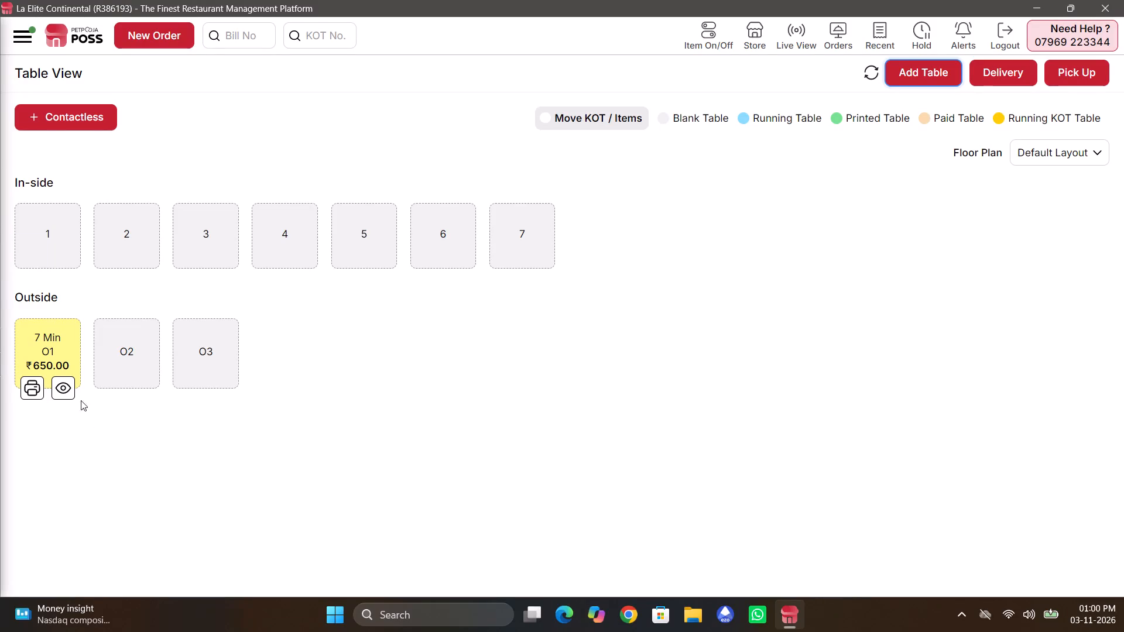
# Open outside table O1's running order, set its payment method to UPI, and save it with an e-bill.
pyautogui.click(66, 383)
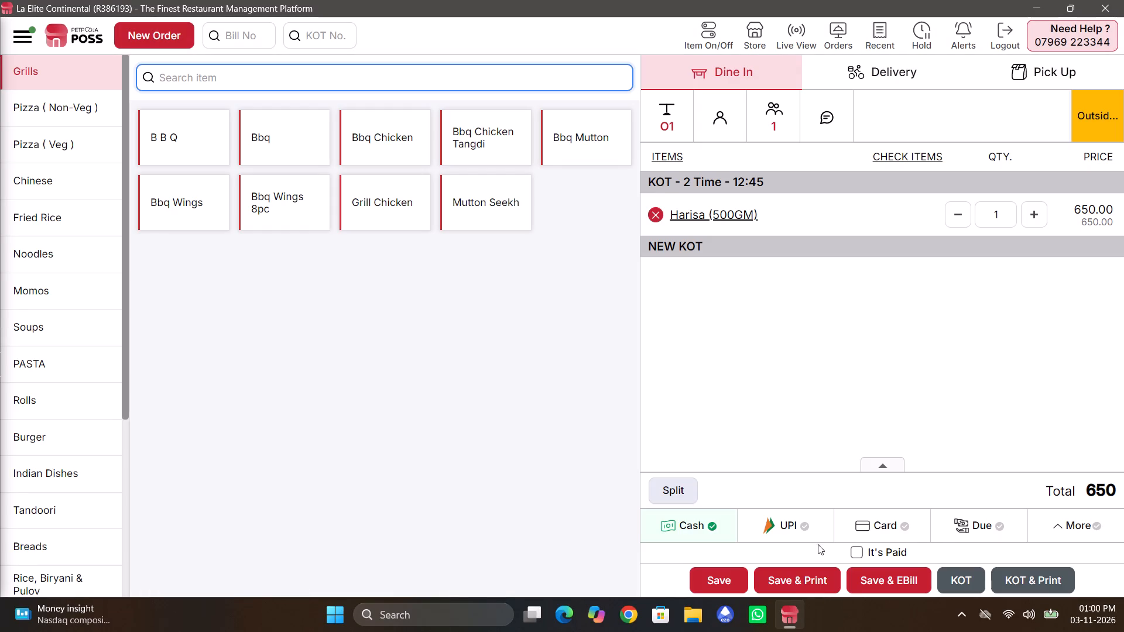
pyautogui.click(801, 528)
pyautogui.click(882, 590)
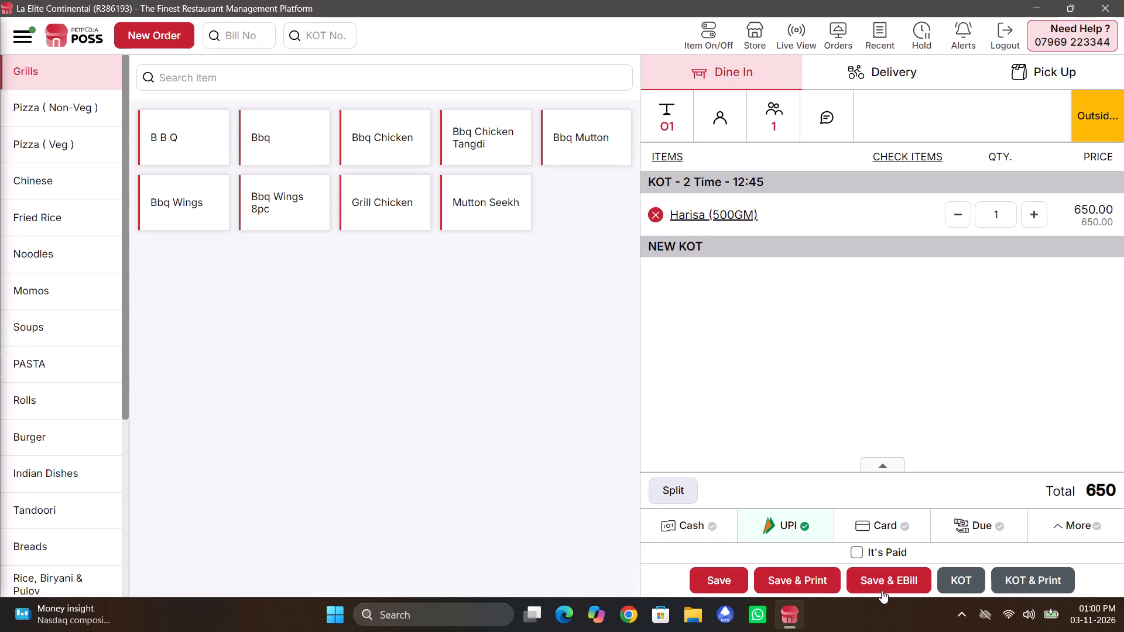
# Settle and save the bill for outside table O1 with UPI as the payment type.
pyautogui.click(43, 393)
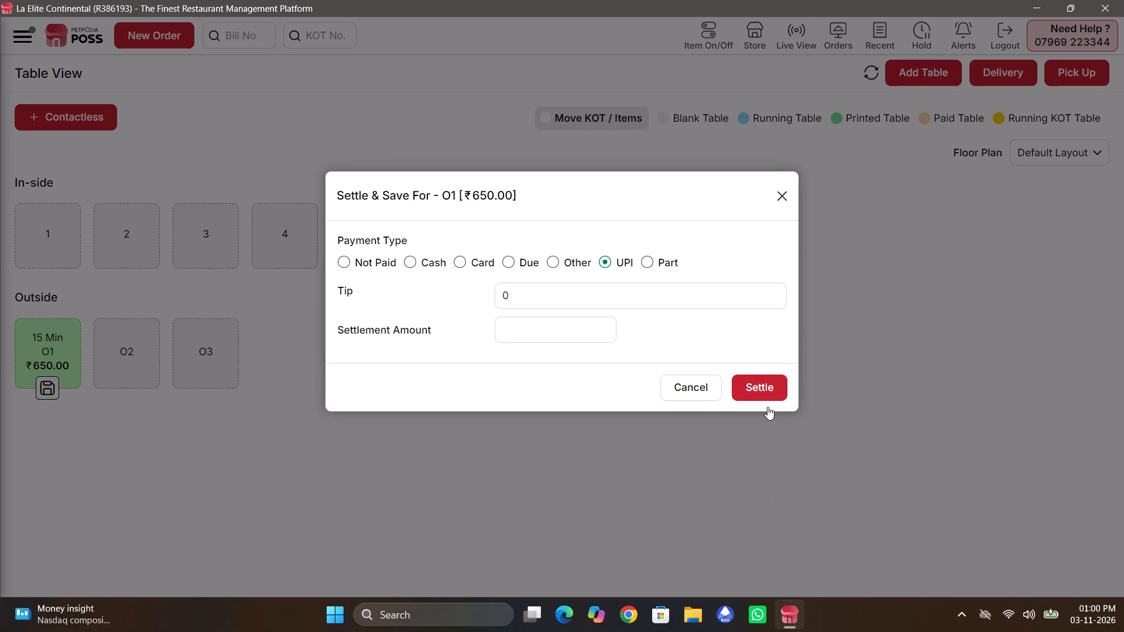
pyautogui.click(767, 407)
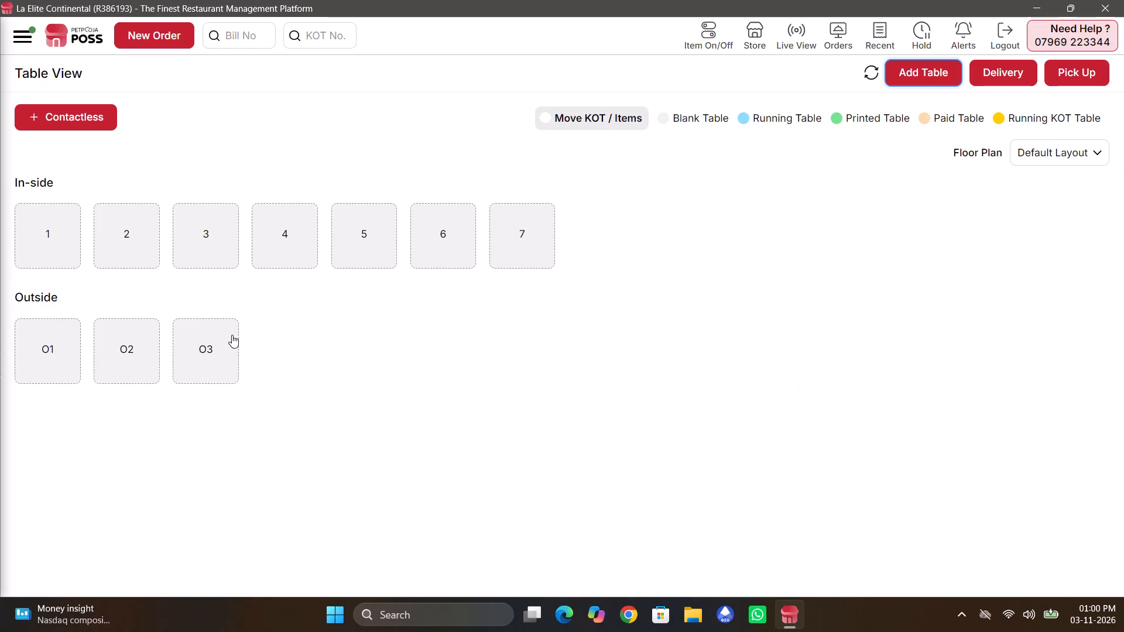
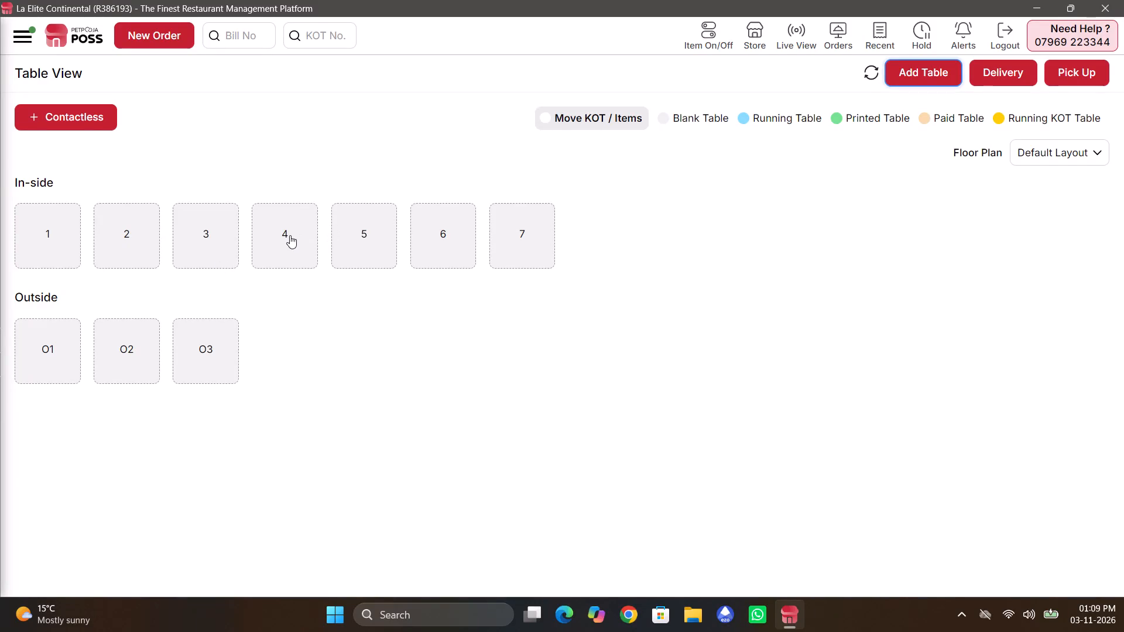
# Start a dine-in order for in-side table 4 and add two half portions of Chicken Biryani.
pyautogui.click(290, 235)
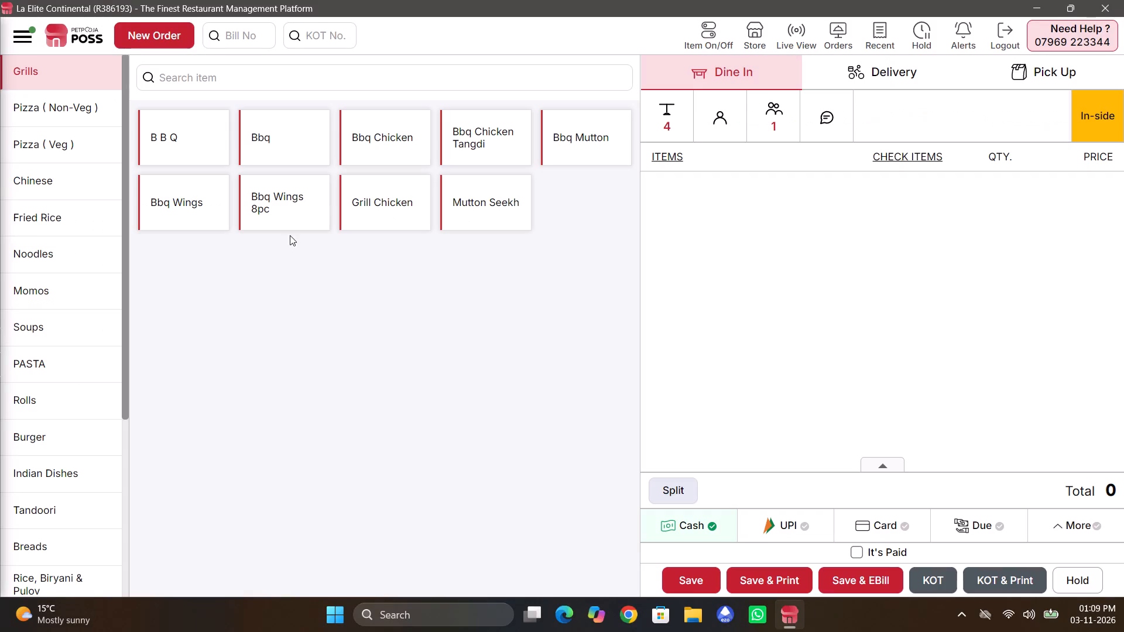
pyautogui.click(49, 579)
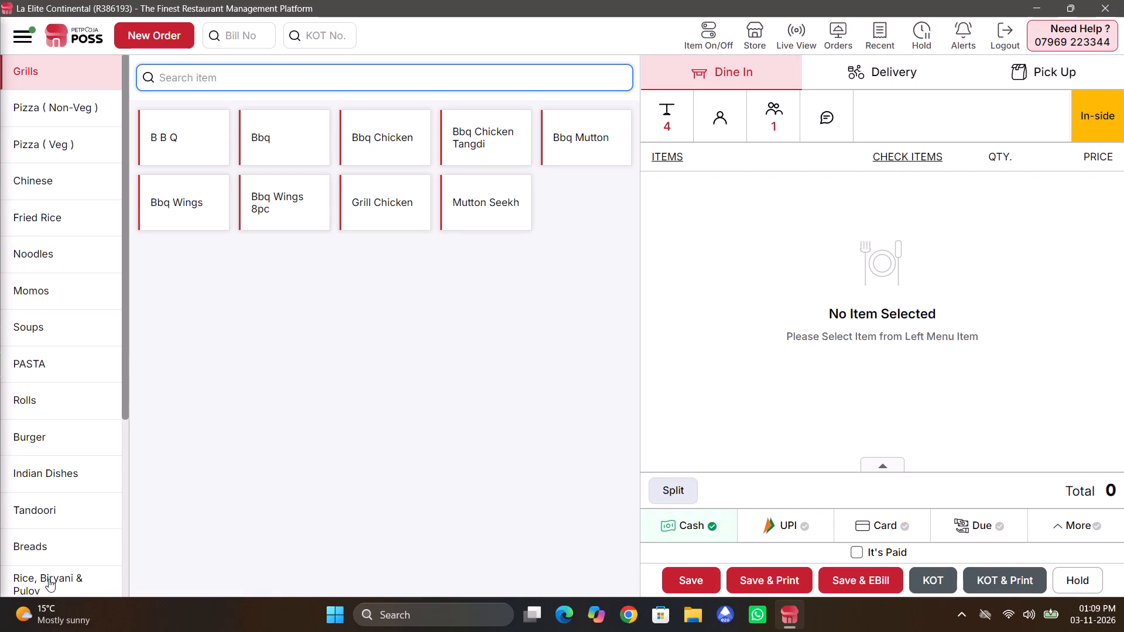
pyautogui.click(366, 128)
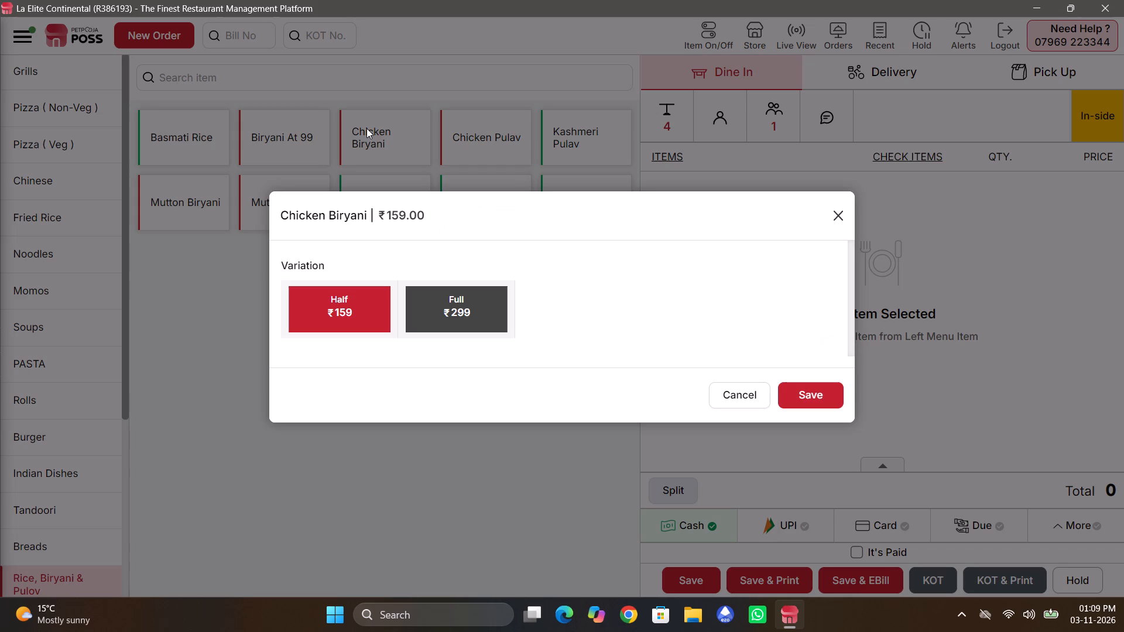
pyautogui.click(806, 389)
pyautogui.tripleClick(1041, 194)
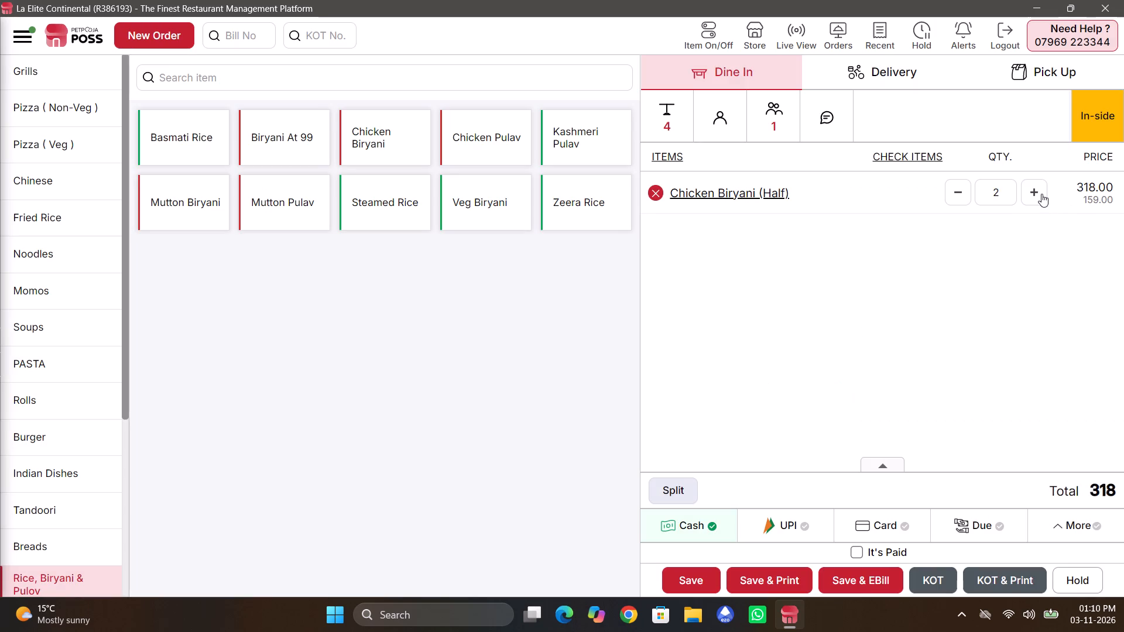
pyautogui.doubleClick(958, 190)
# Search the menu for water and add one regular Water from the beverages to the order.
pyautogui.click(575, 78)
pyautogui.write('water')
pyautogui.press('Return')
pyautogui.click(47, 104)
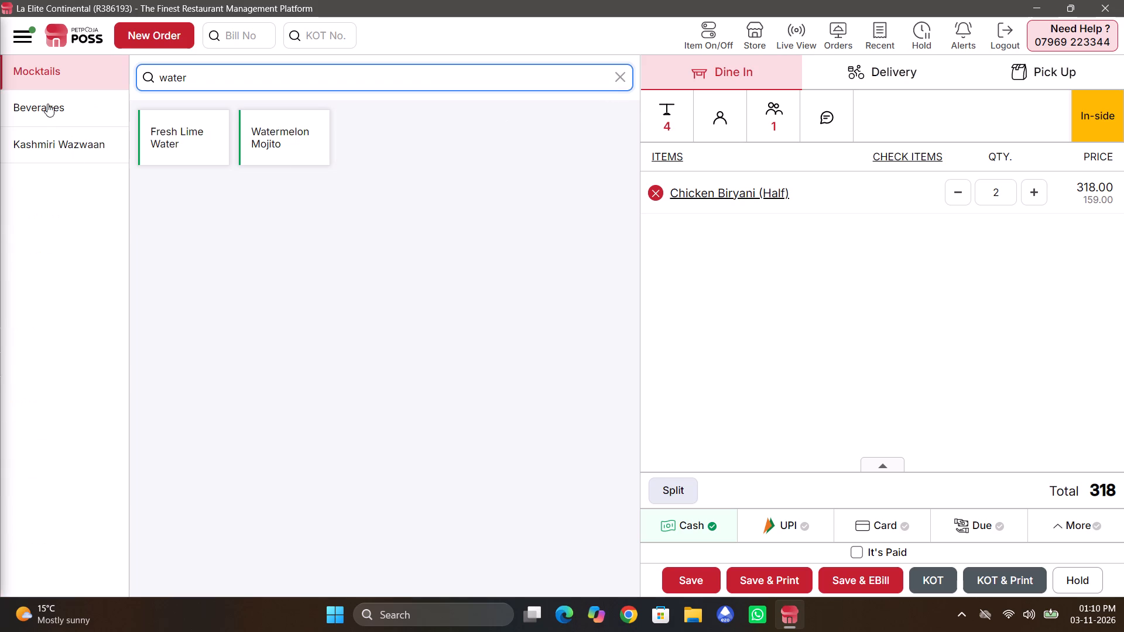
pyautogui.click(274, 135)
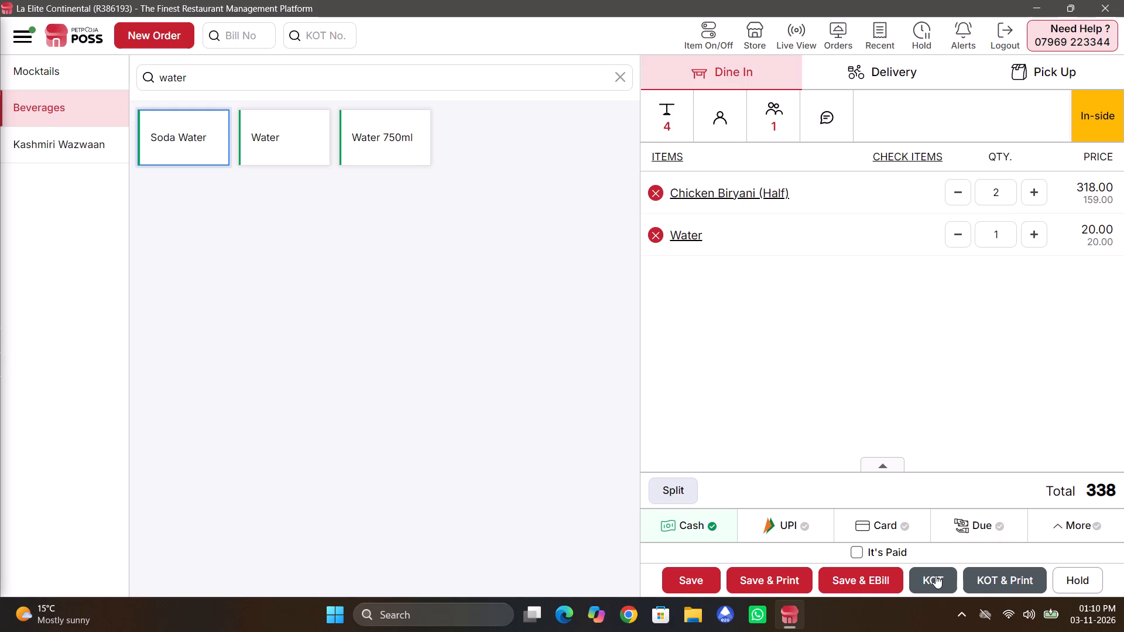
# Send table 4's order to the kitchen with a printed KOT.
pyautogui.click(998, 573)
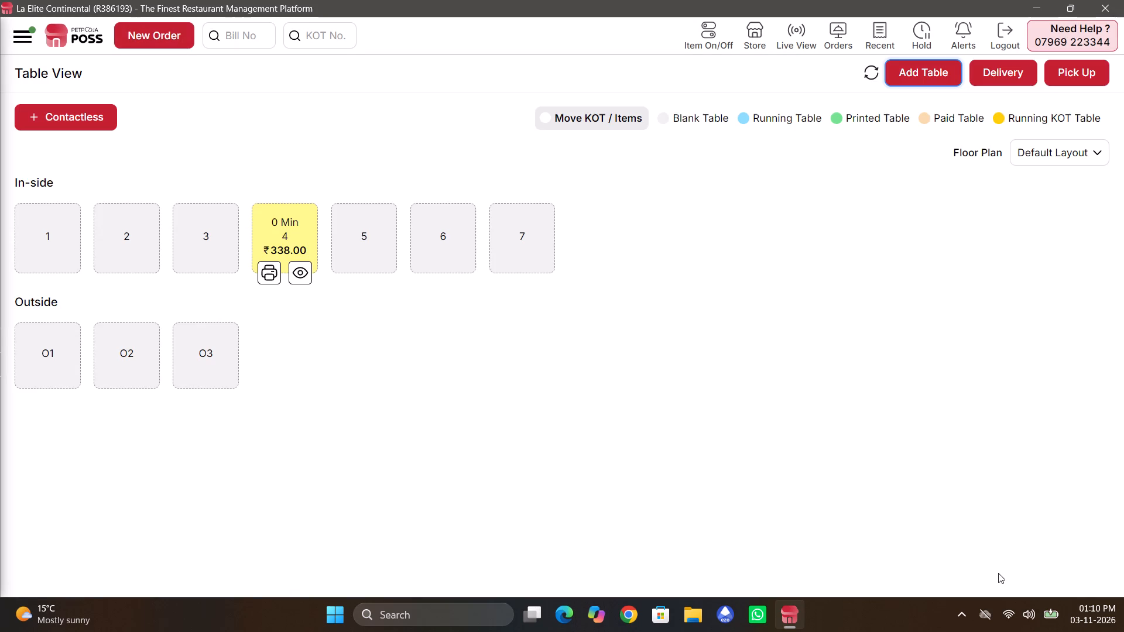
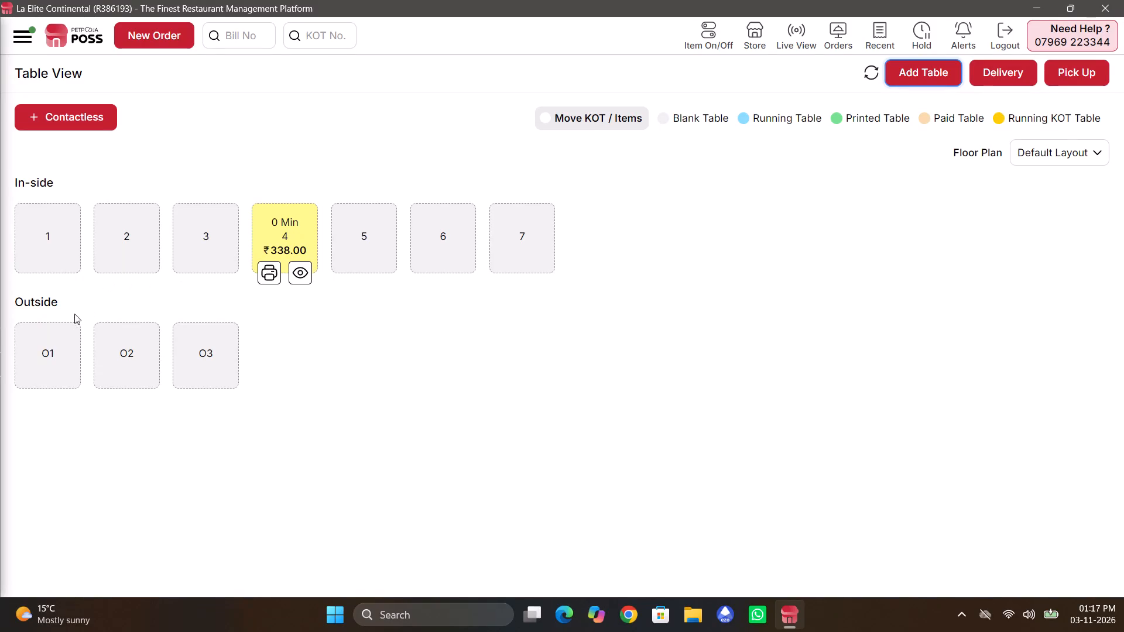
# Start a dine-in order for in-side table 3 and add three Mutton Rogan Josh (1pc) from Kashmiri Wazwaan.
pyautogui.click(193, 222)
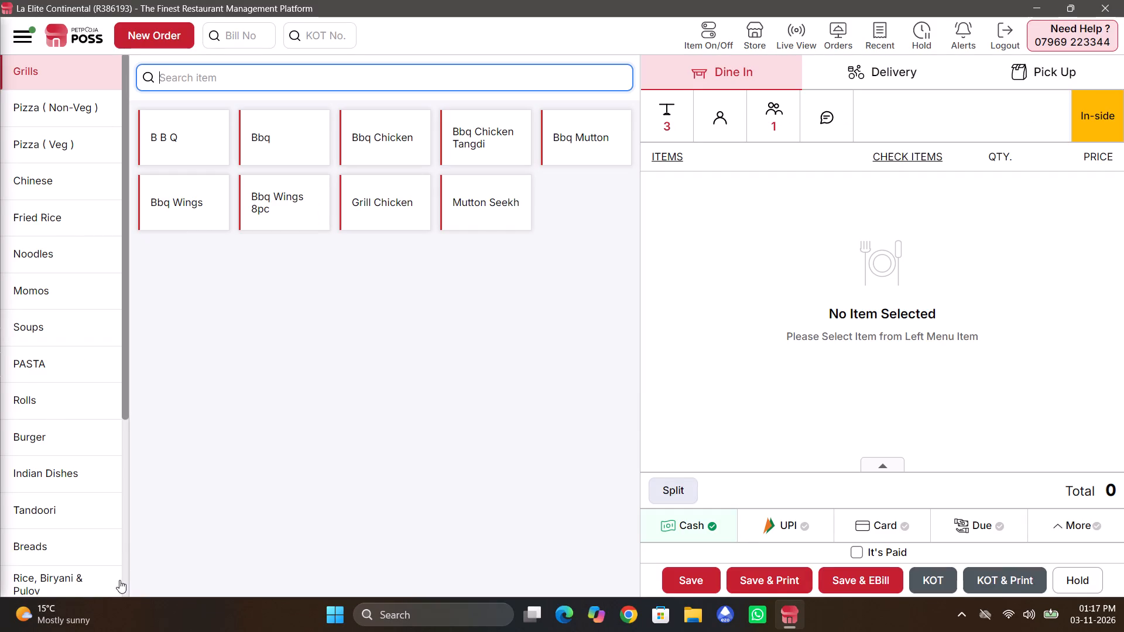
pyautogui.click(124, 587)
pyautogui.click(49, 573)
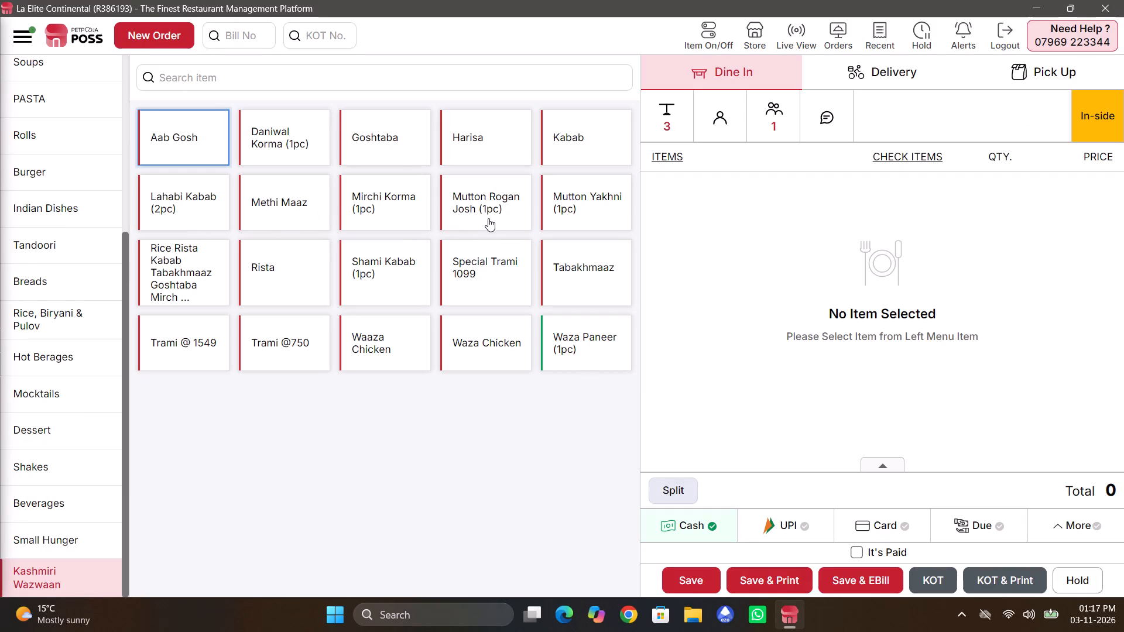
pyautogui.click(487, 217)
pyautogui.doubleClick(487, 217)
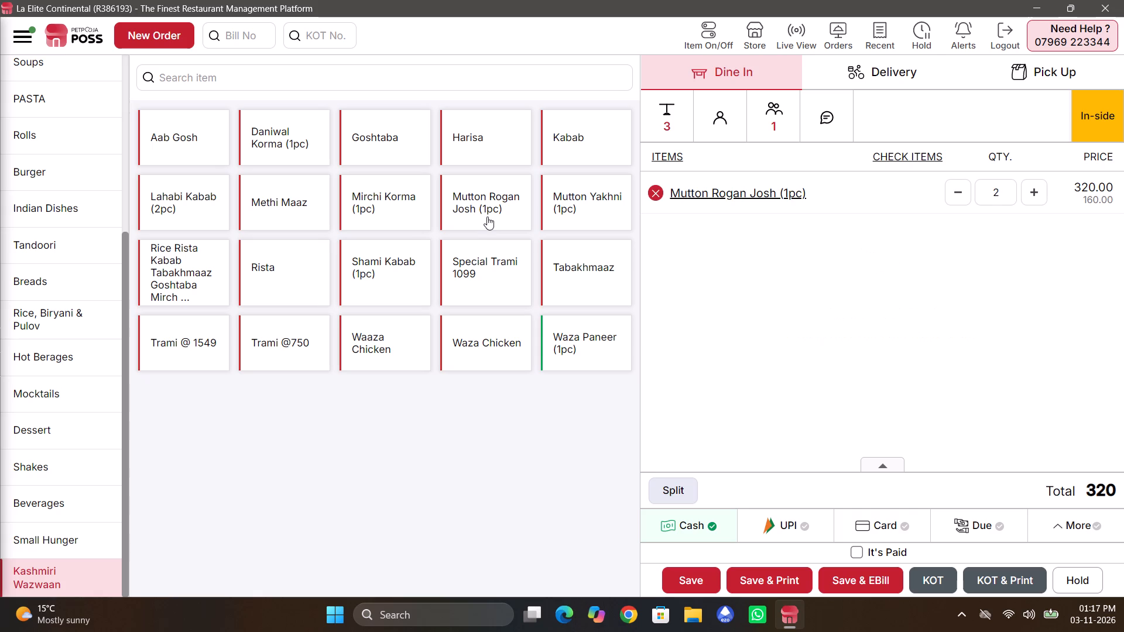
# Search the menu for rice and add three Basmati Rice from Rice, Biryani & Pulov to the order.
pyautogui.click(489, 73)
pyautogui.write('rice')
pyautogui.press('Return')
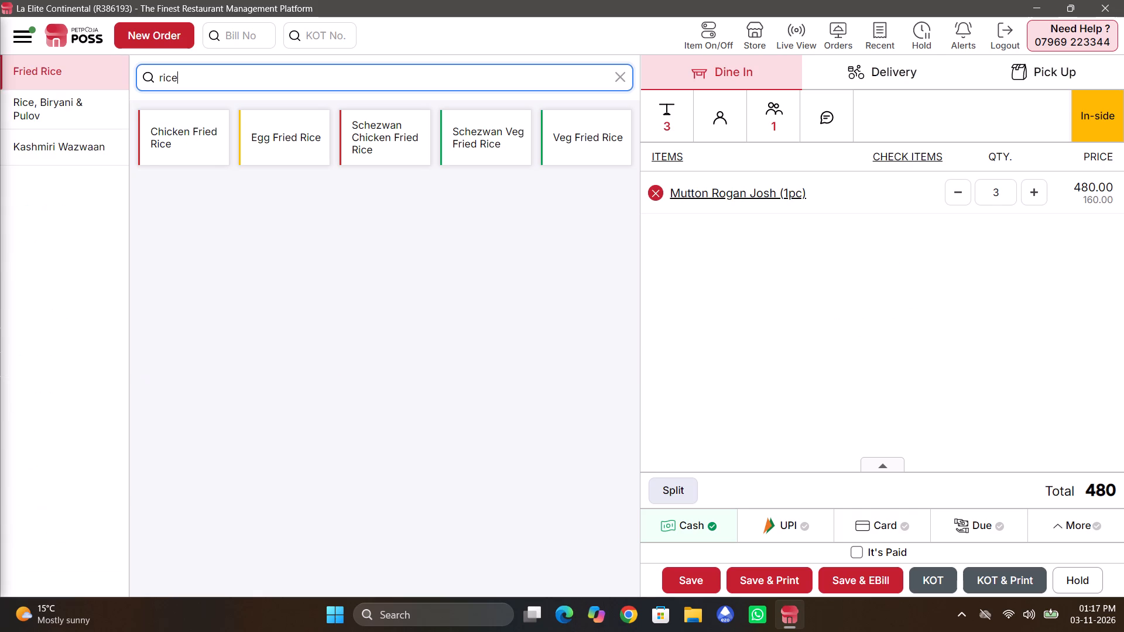
pyautogui.click(64, 97)
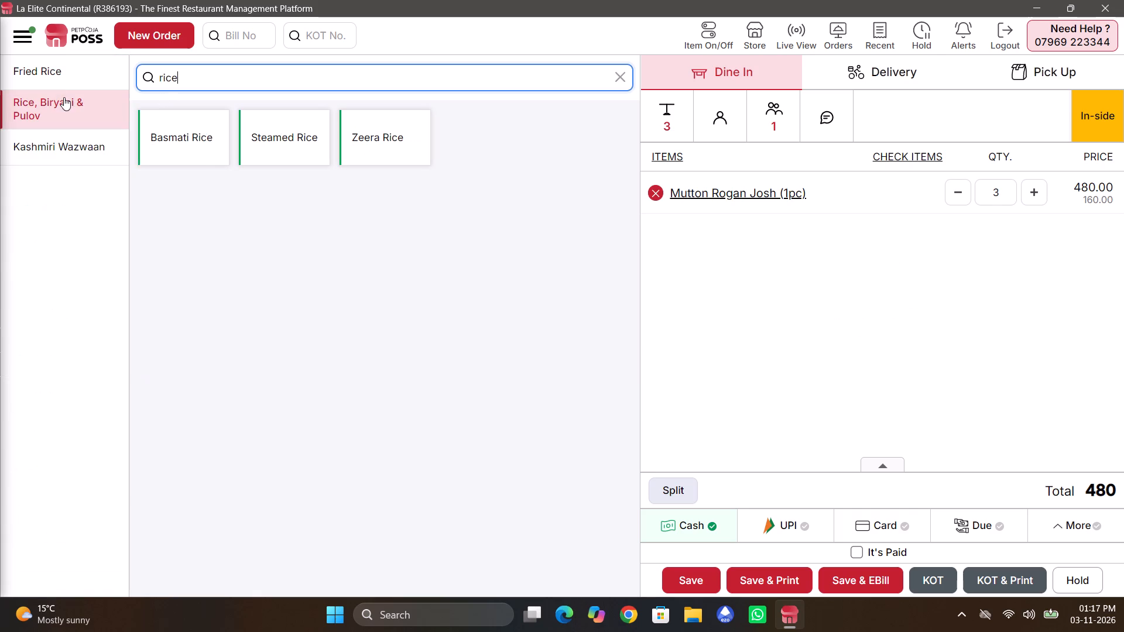
pyautogui.doubleClick(213, 138)
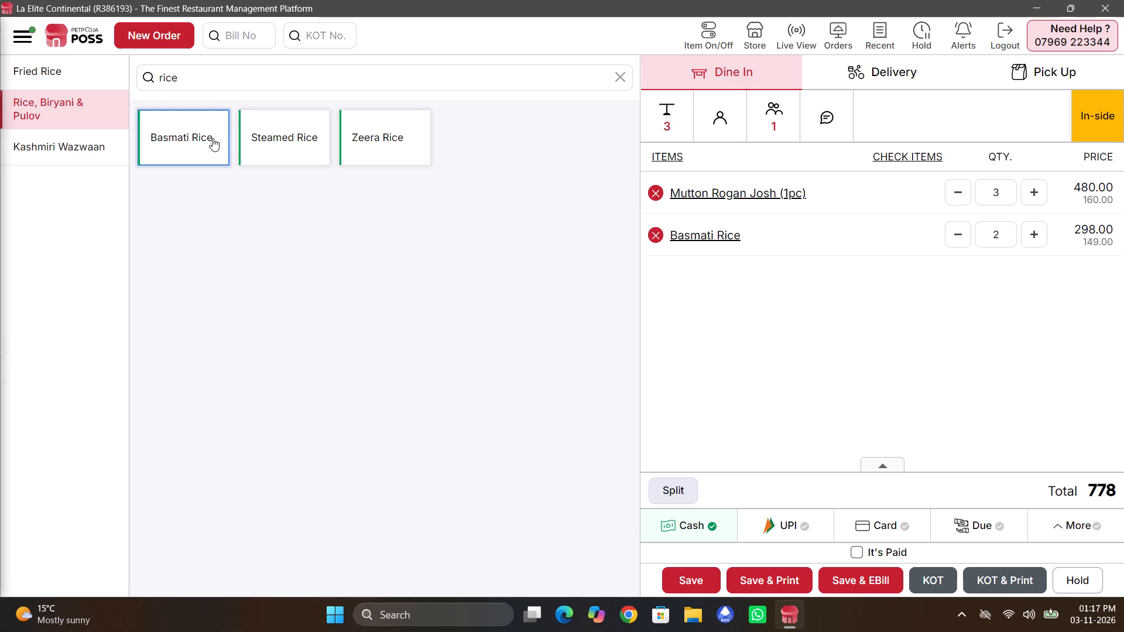
pyautogui.click(213, 138)
# Search the menu for water and add one regular Water from the beverages to the order.
pyautogui.click(466, 72)
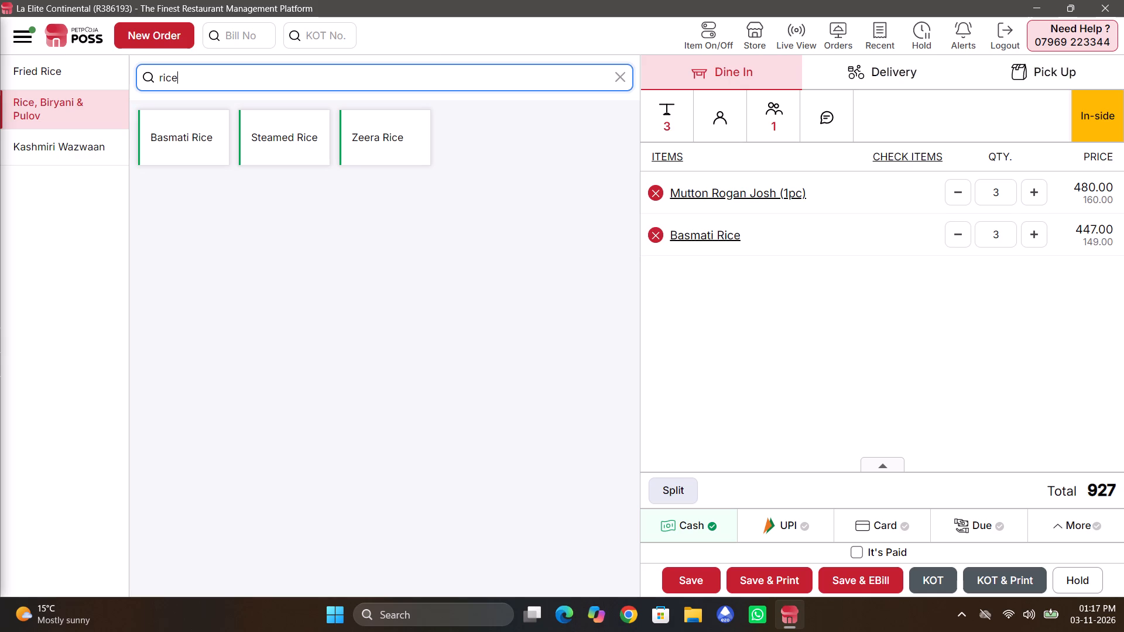
pyautogui.press('BackSpace')
pyautogui.press('BackSpace')
pyautogui.press('BackSpace')
pyautogui.press('BackSpace')
pyautogui.press('BackSpace')
pyautogui.press('BackSpace')
pyautogui.press('BackSpace')
pyautogui.press('BackSpace')
pyautogui.press('BackSpace')
pyautogui.press('BackSpace')
pyautogui.press('BackSpace')
pyautogui.write('water')
pyautogui.press('Return')
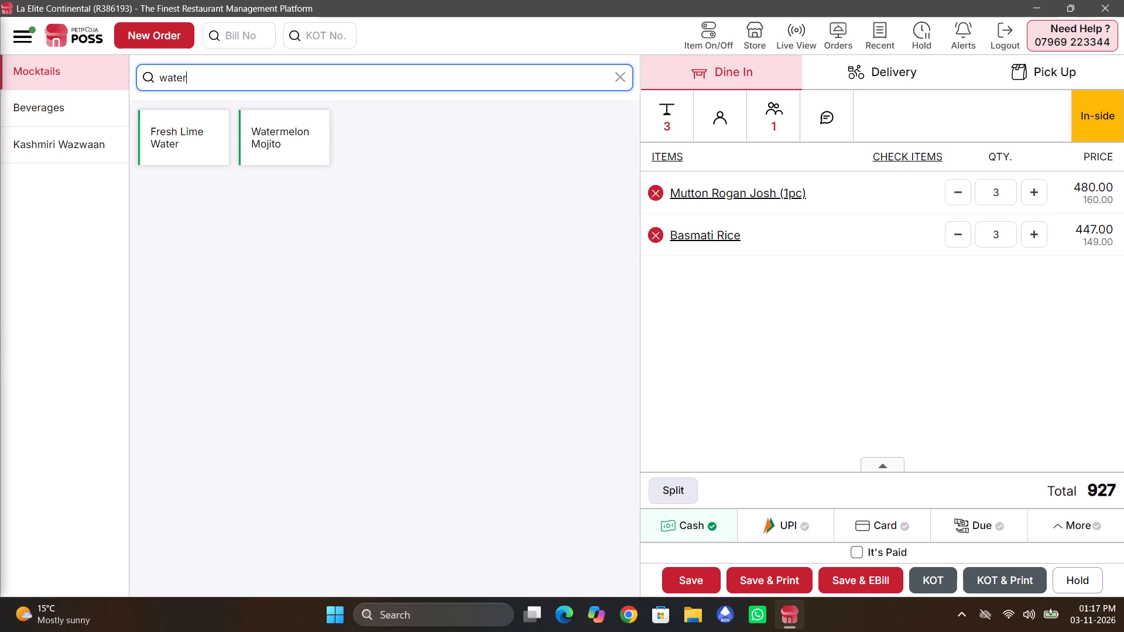
pyautogui.click(107, 90)
pyautogui.click(108, 105)
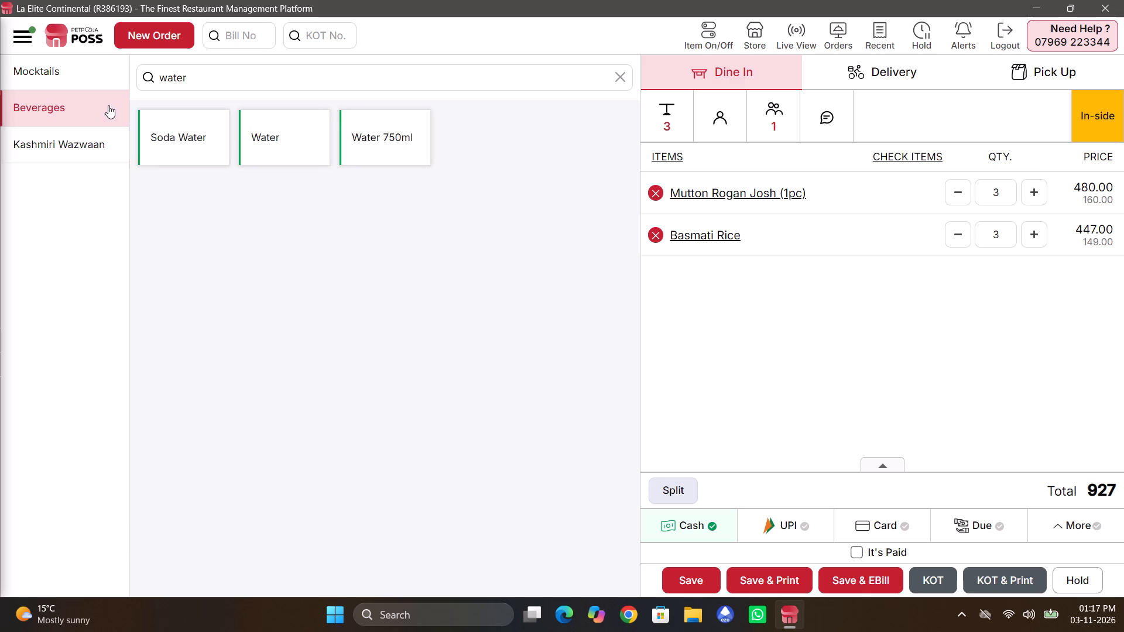
pyautogui.click(279, 139)
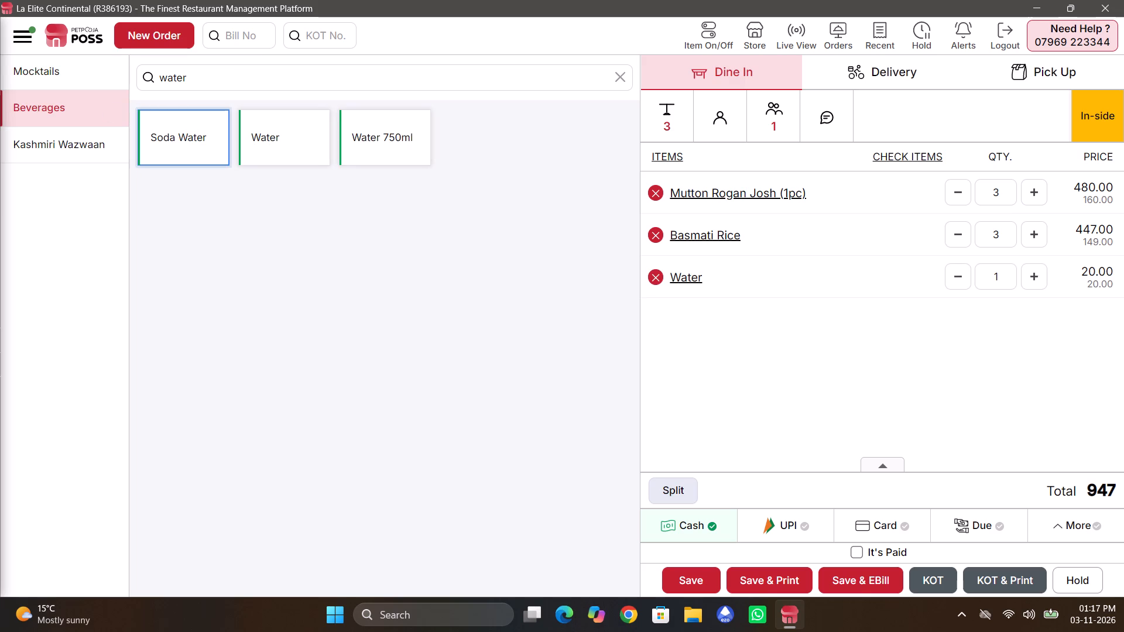
# Search the menu for 10 and add one Campa At 10 from the beverages to the order.
pyautogui.click(314, 81)
pyautogui.press('BackSpace')
pyautogui.press('BackSpace')
pyautogui.press('BackSpace')
pyautogui.press('BackSpace')
pyautogui.press('BackSpace')
pyautogui.press('BackSpace')
pyautogui.press('BackSpace')
pyautogui.press('BackSpace')
pyautogui.press('BackSpace')
pyautogui.press('BackSpace')
pyautogui.press('BackSpace')
pyautogui.press('BackSpace')
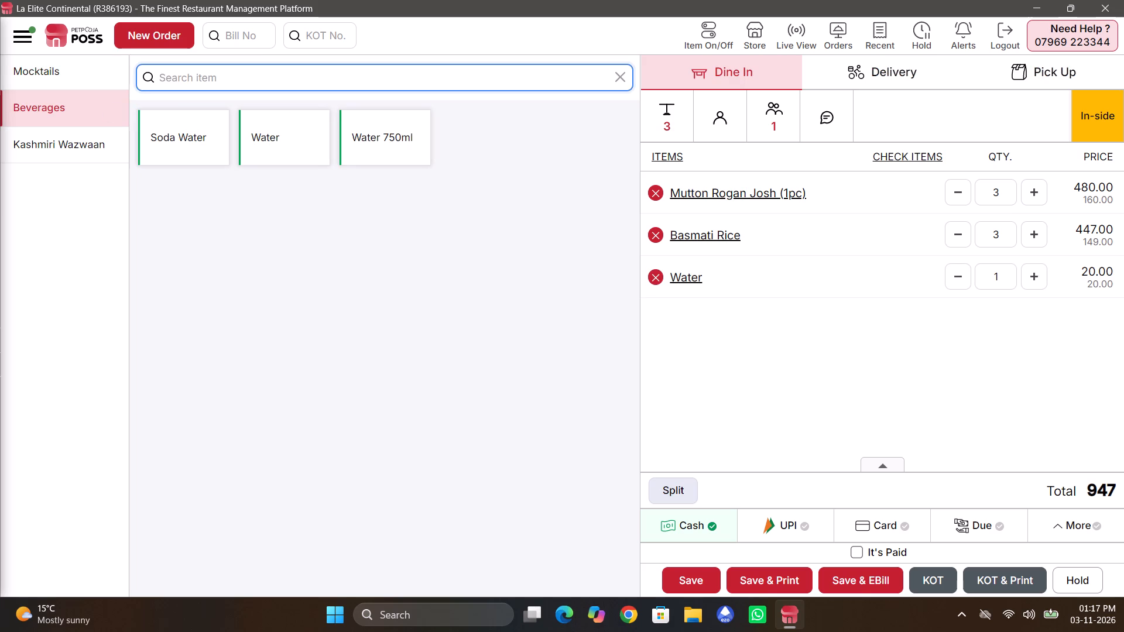
pyautogui.write('10')
pyautogui.press('Return')
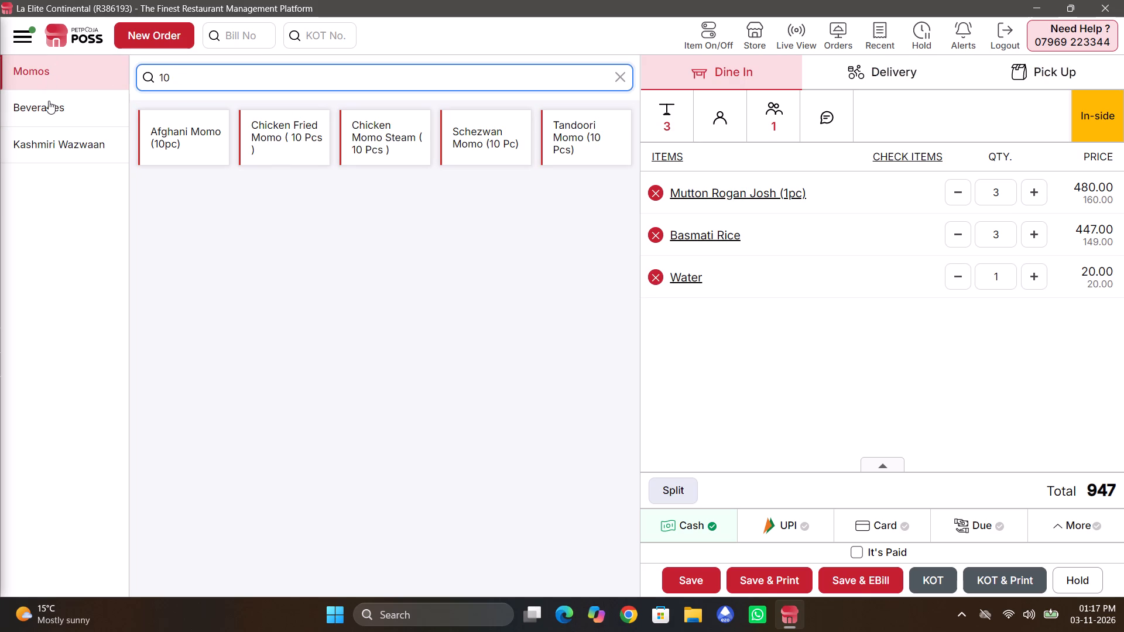
pyautogui.click(49, 101)
pyautogui.click(190, 156)
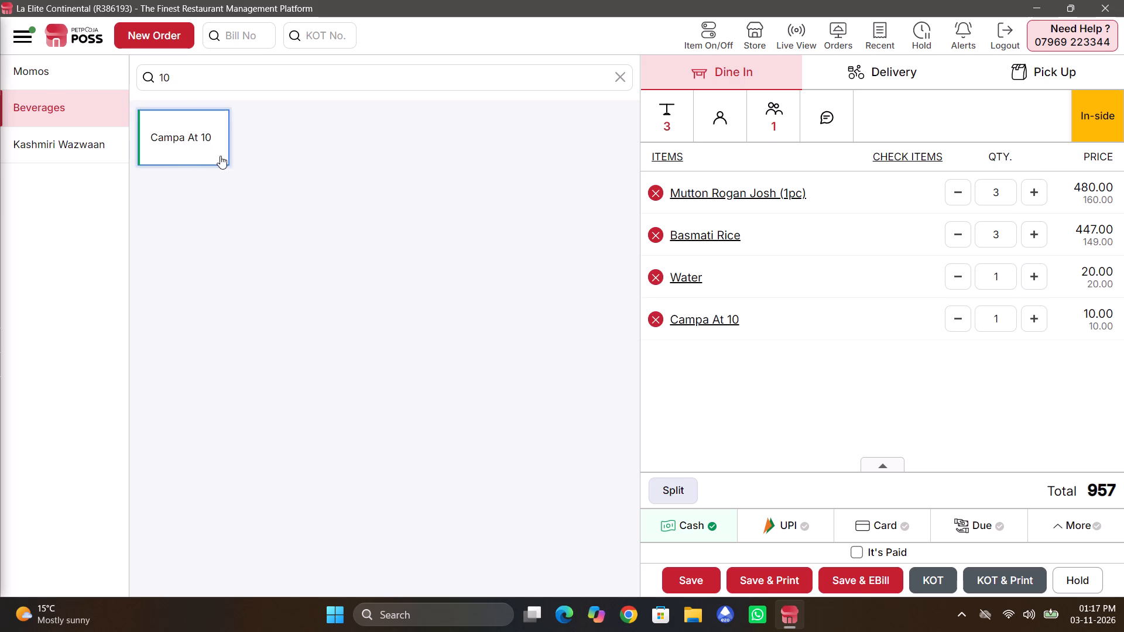
# Send table 3's order to the kitchen with a printed KOT.
pyautogui.click(995, 581)
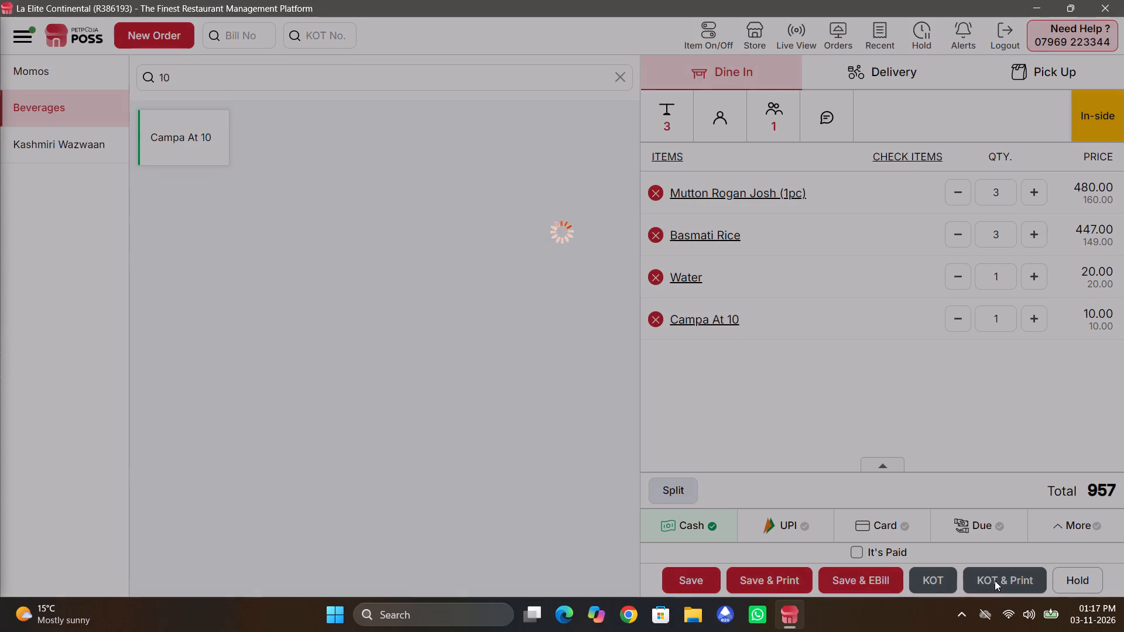
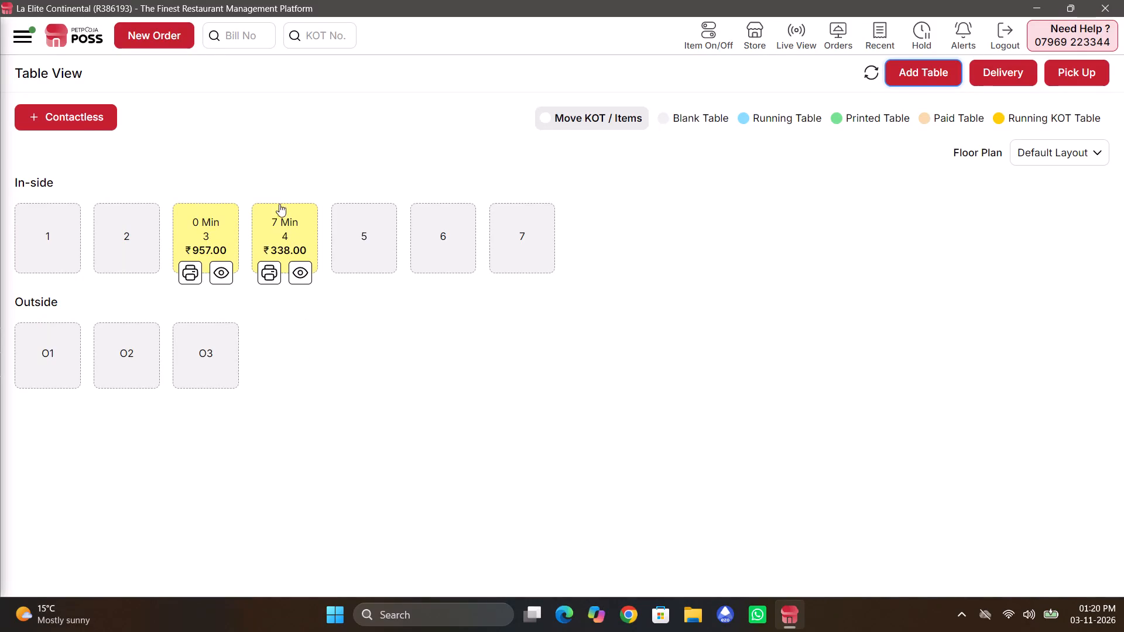
# Open in-side table 4's running order, review its KOT items, and return to the table view.
pyautogui.click(287, 227)
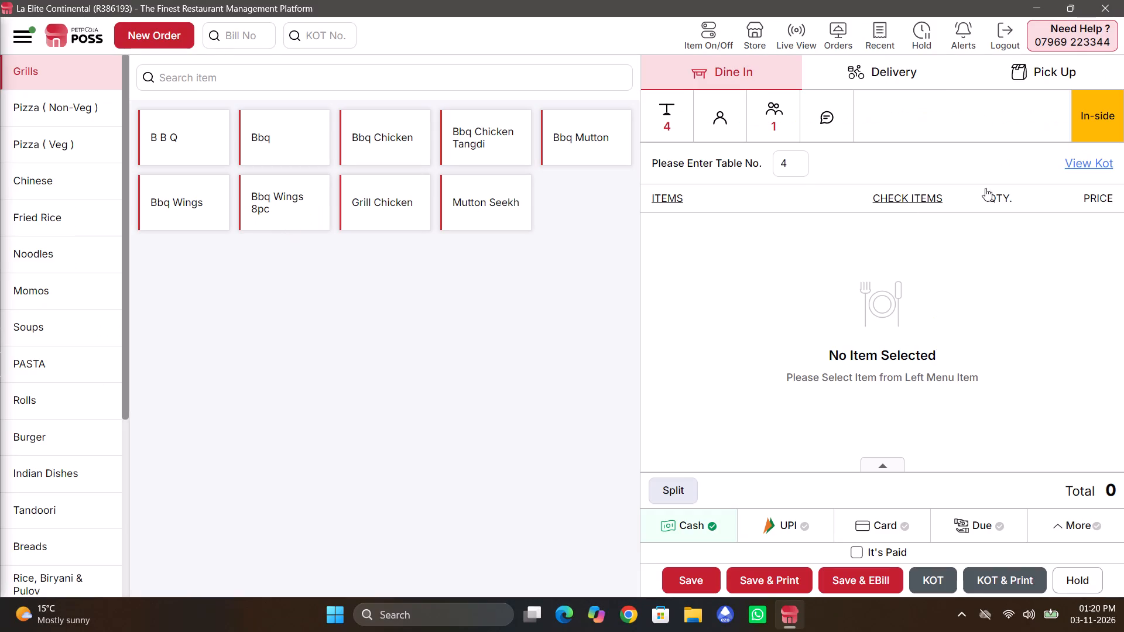
pyautogui.doubleClick(1099, 170)
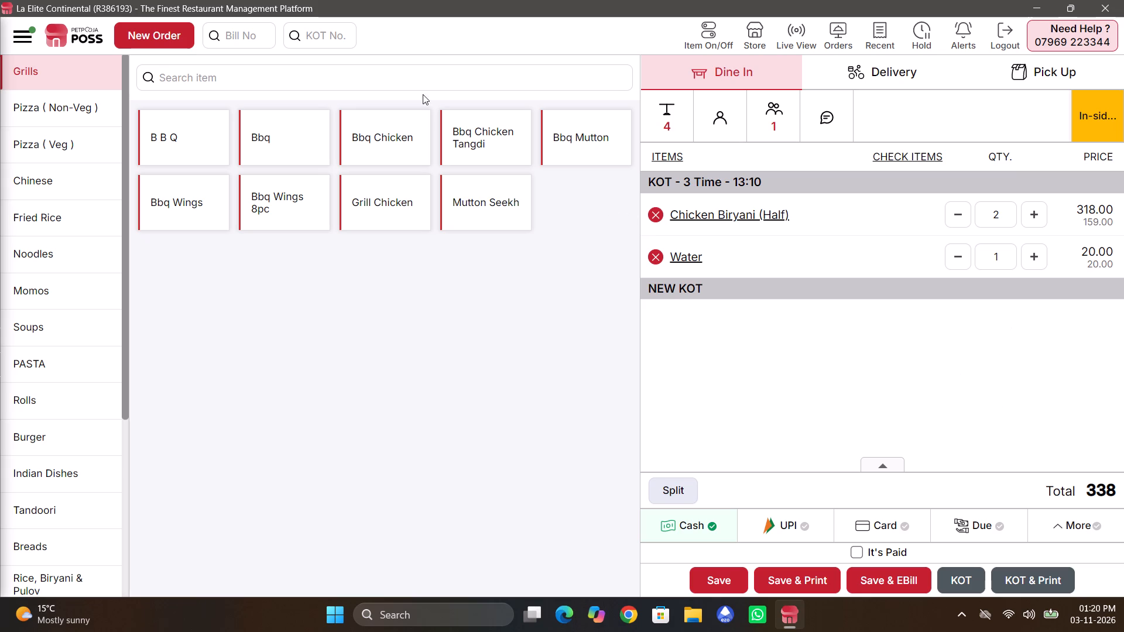
pyautogui.click(183, 26)
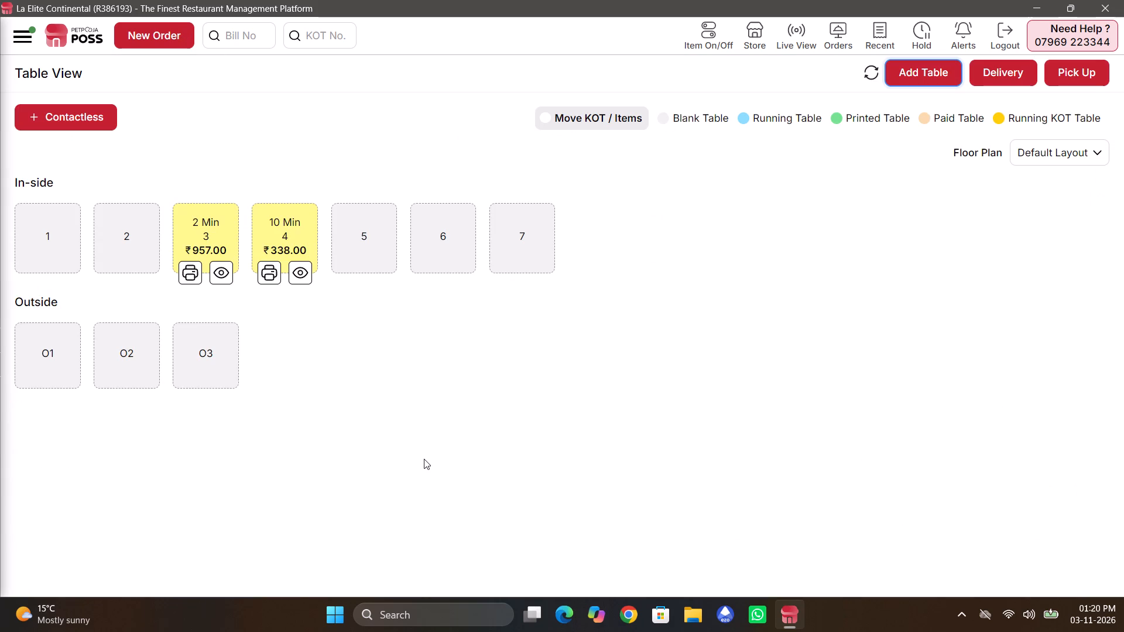
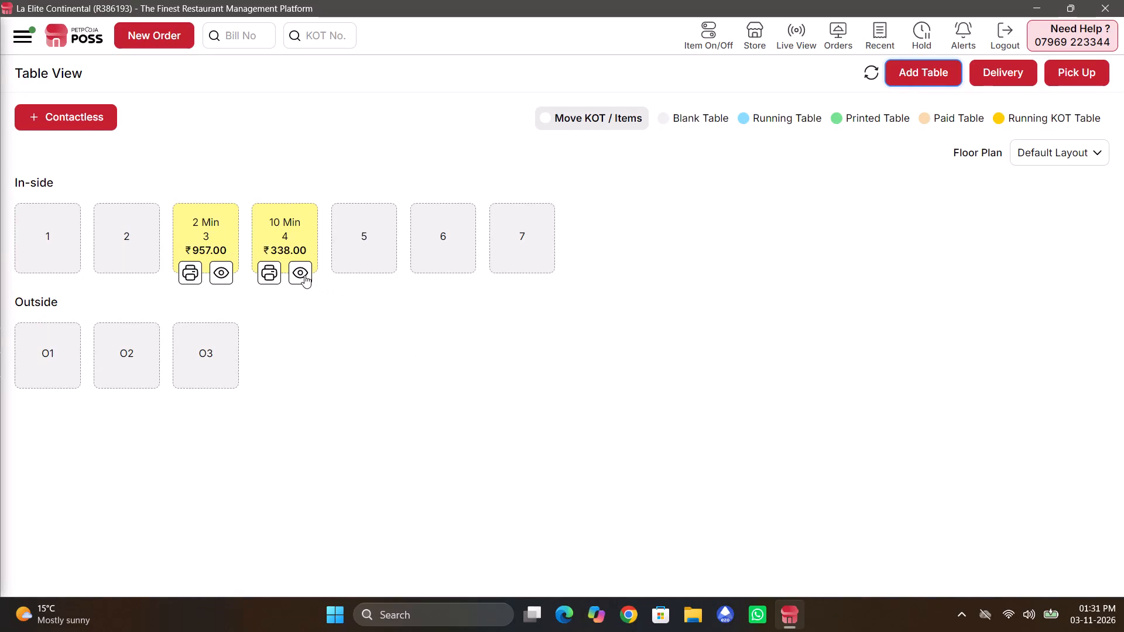
# Open in-side table 4's running order and delete the Water item from its KOT.
pyautogui.click(304, 275)
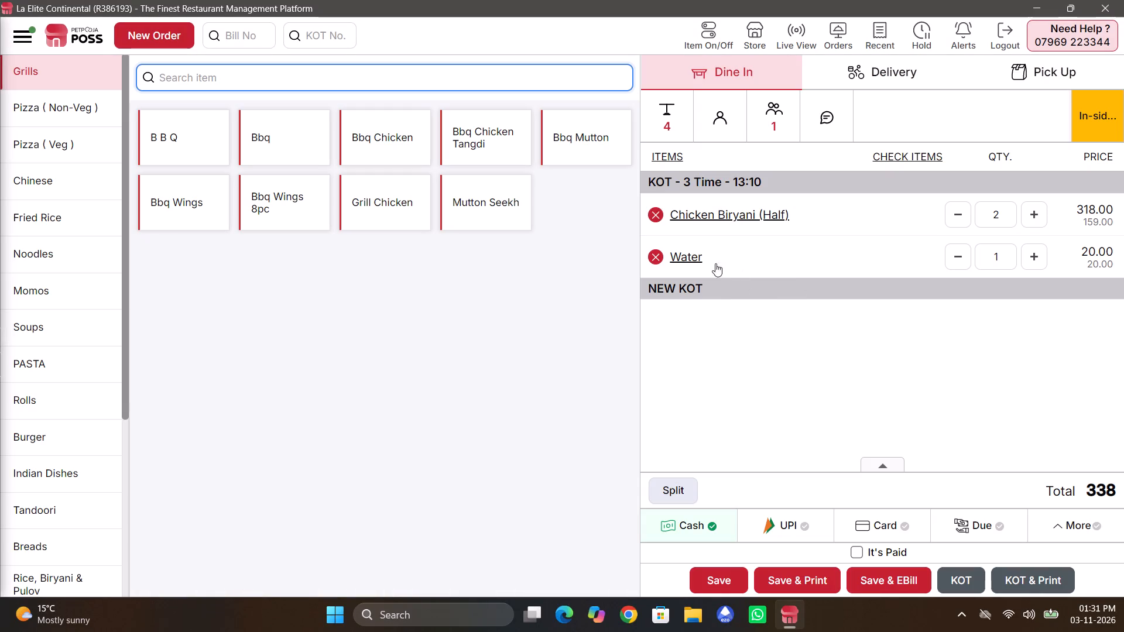
pyautogui.click(657, 257)
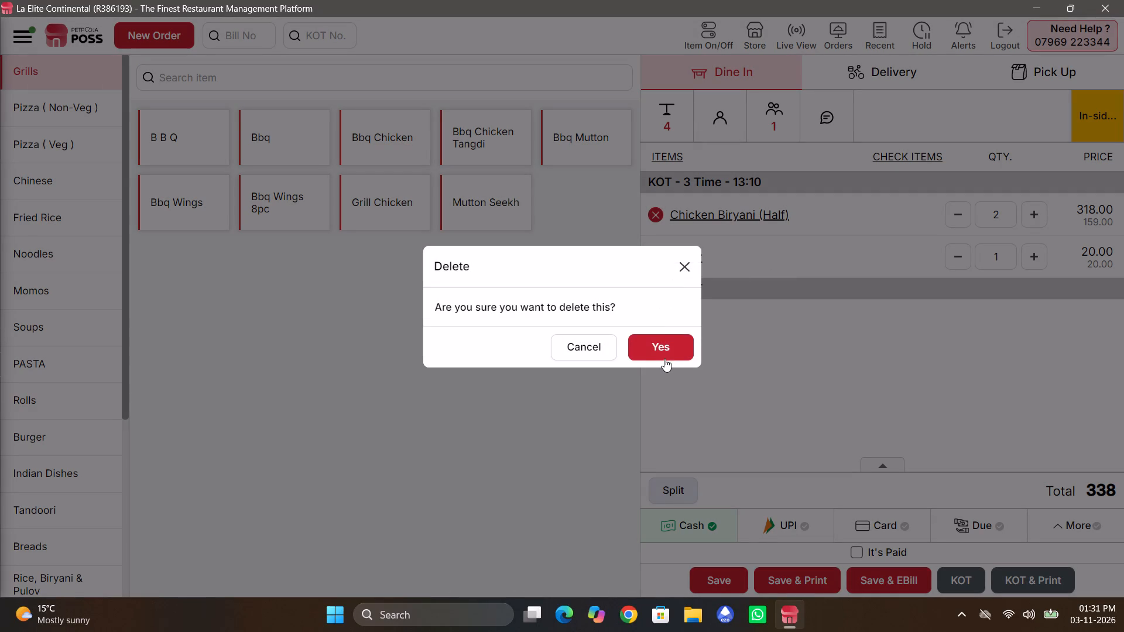
pyautogui.click(664, 355)
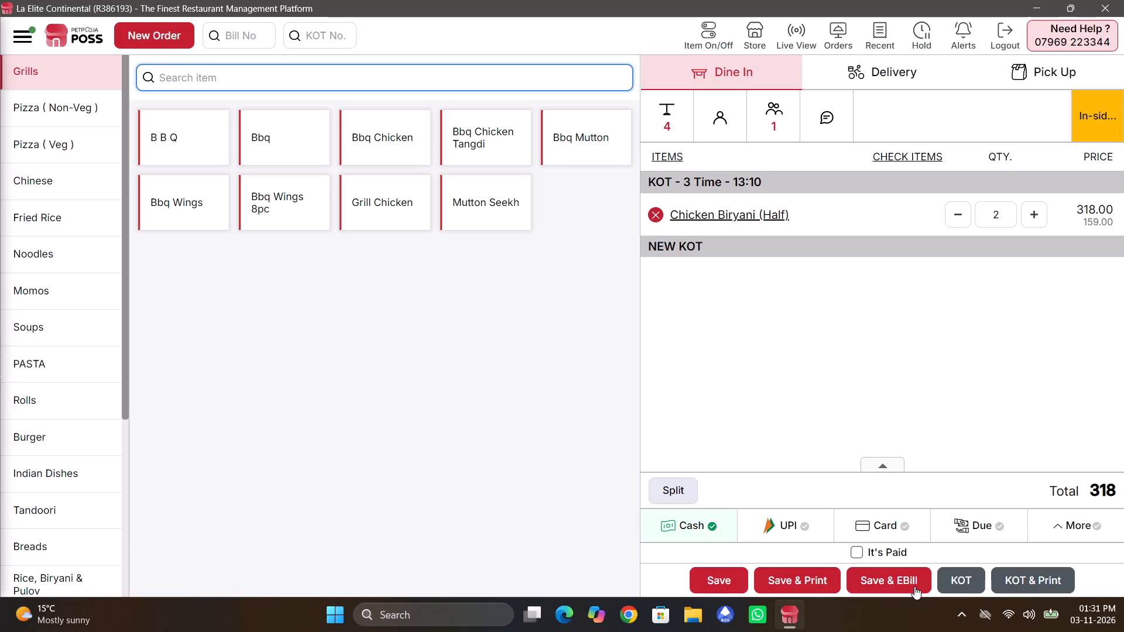
# Apply a fixed custom discount of 18 to table 4's bill and collapse the bill breakdown.
pyautogui.click(880, 467)
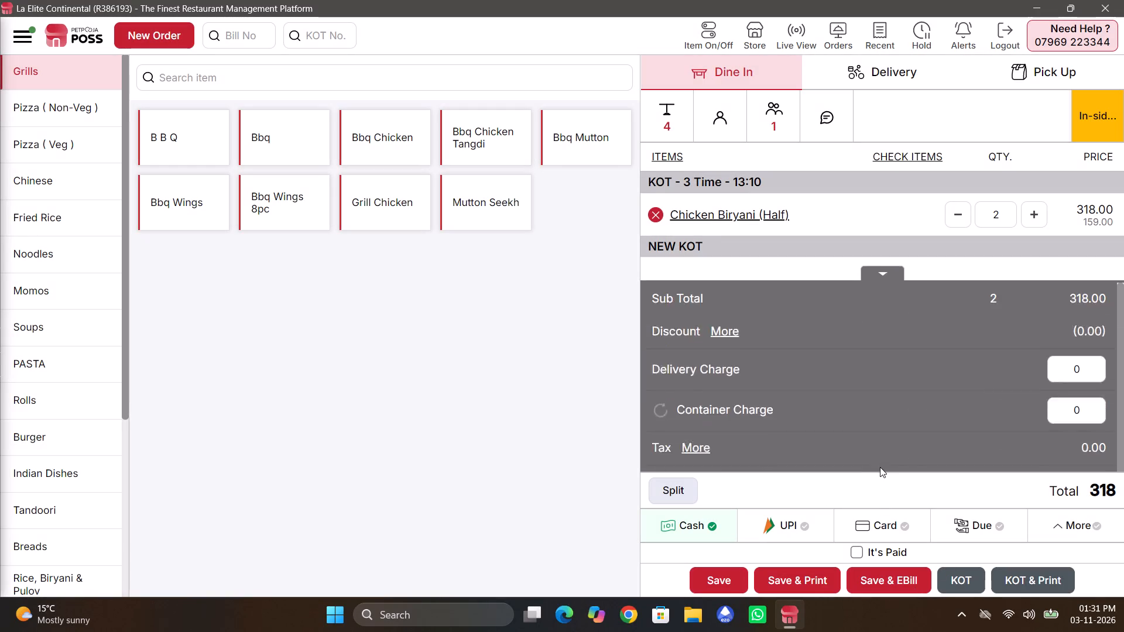
pyautogui.click(724, 222)
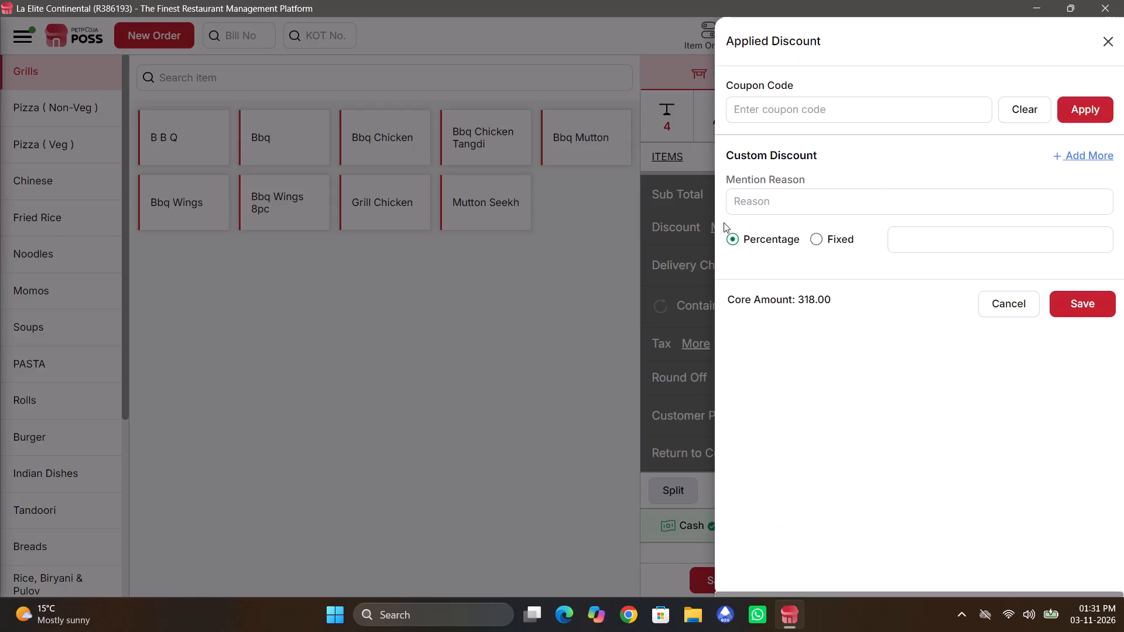
pyautogui.click(816, 238)
pyautogui.click(816, 239)
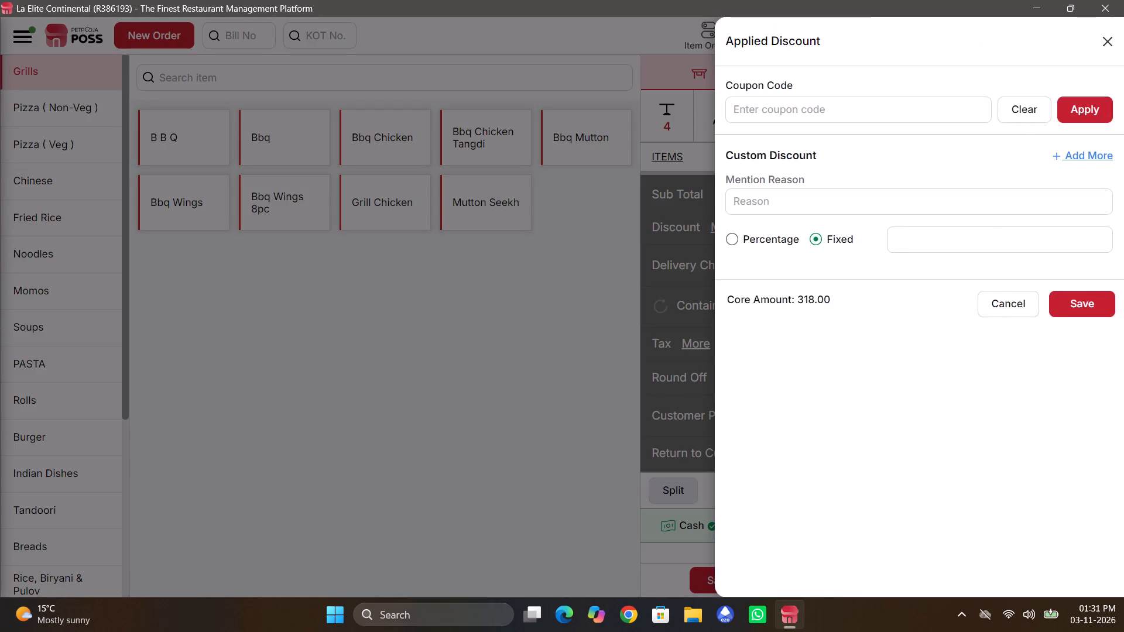
pyautogui.click(894, 241)
pyautogui.write('18')
pyautogui.click(1082, 297)
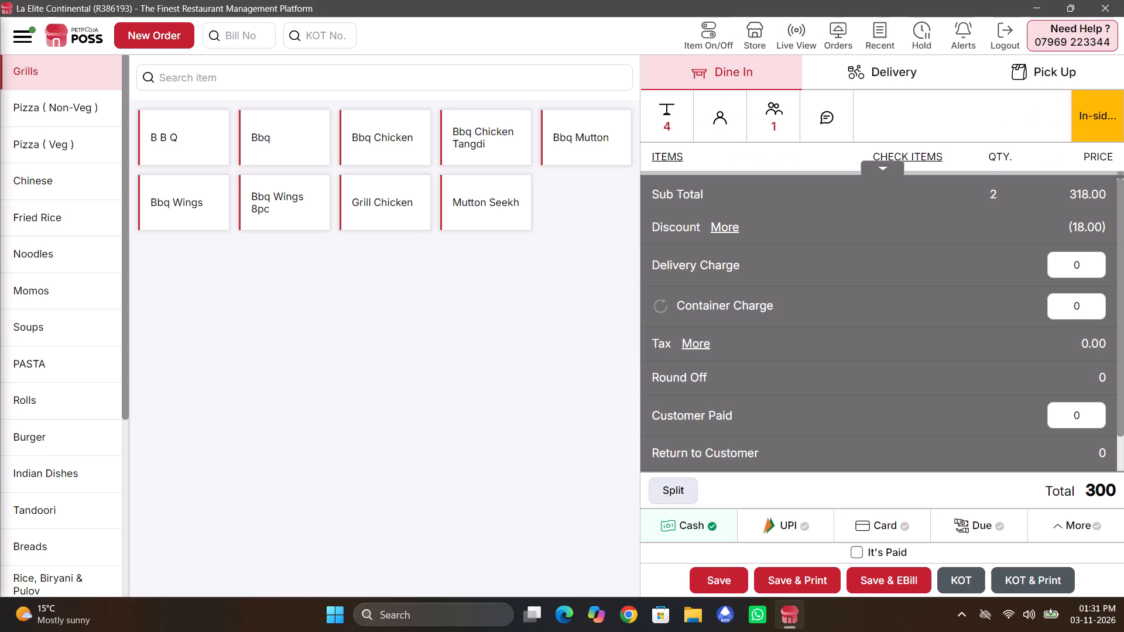
pyautogui.click(874, 163)
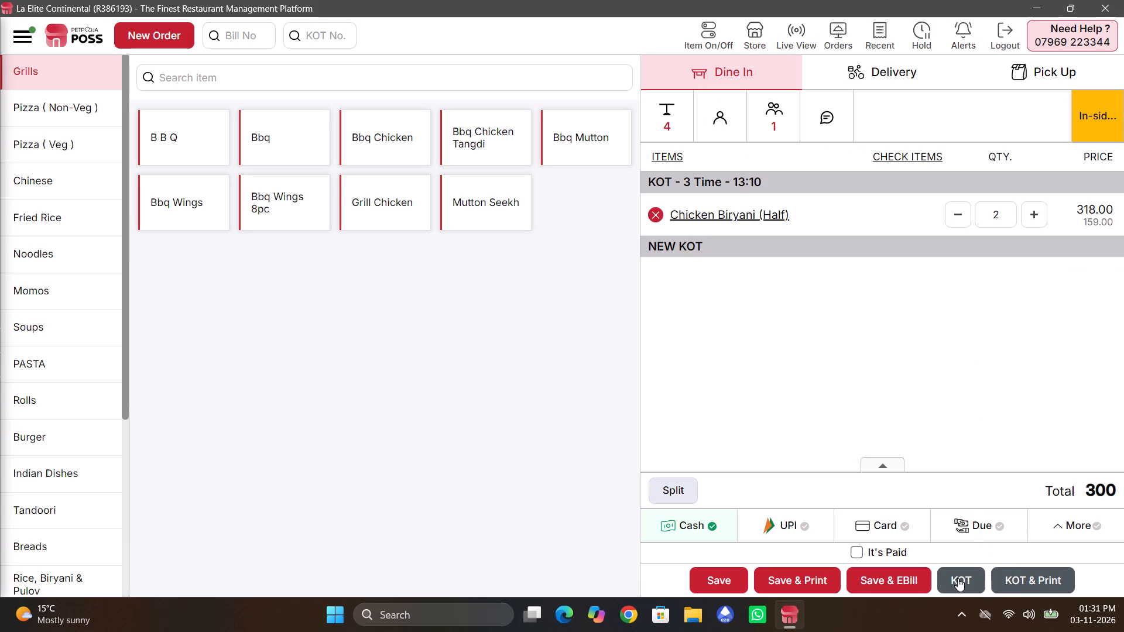
# Save table 4's order with cash payment and issue its e-bill.
pyautogui.click(899, 573)
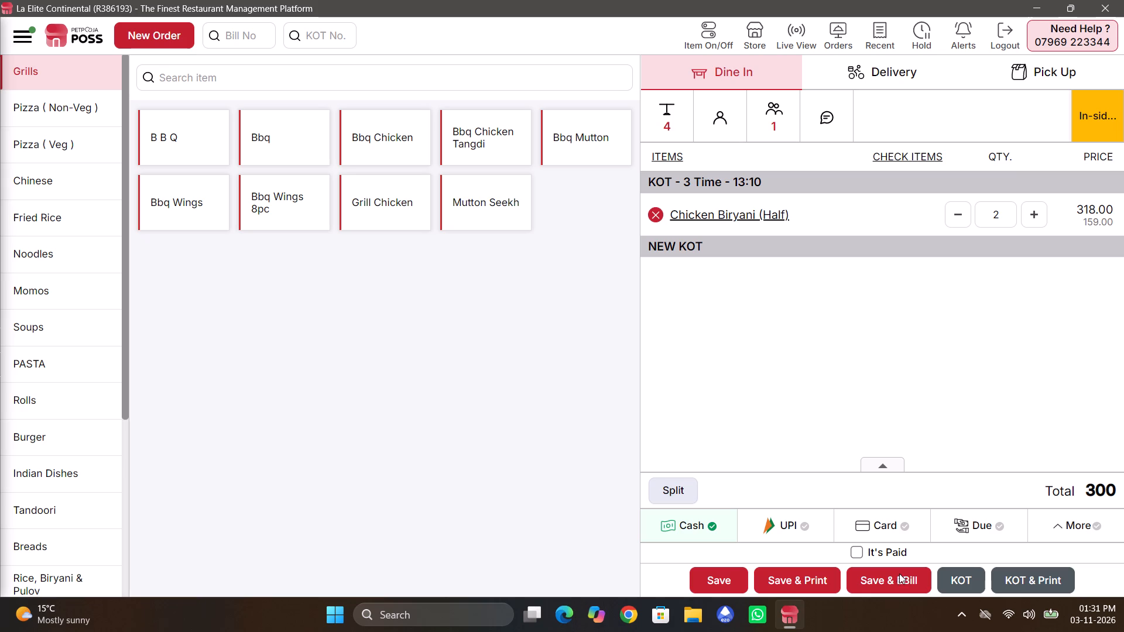
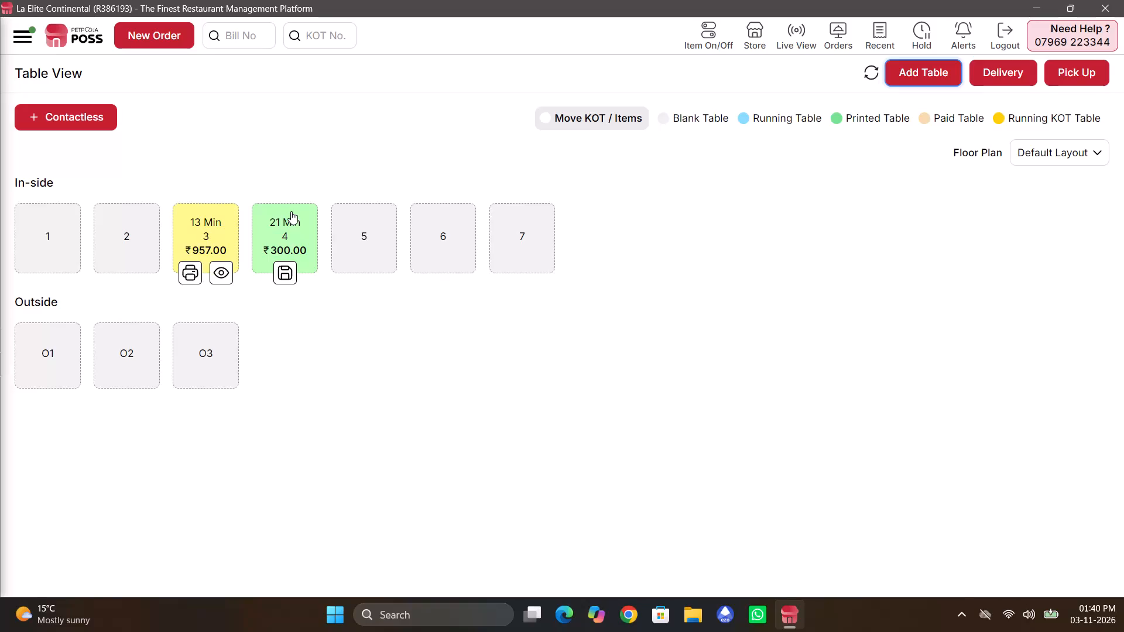
# Reopen in-side table 4's printed bill, switch it to part payment, and record 150 as paid via UPI.
pyautogui.click(291, 211)
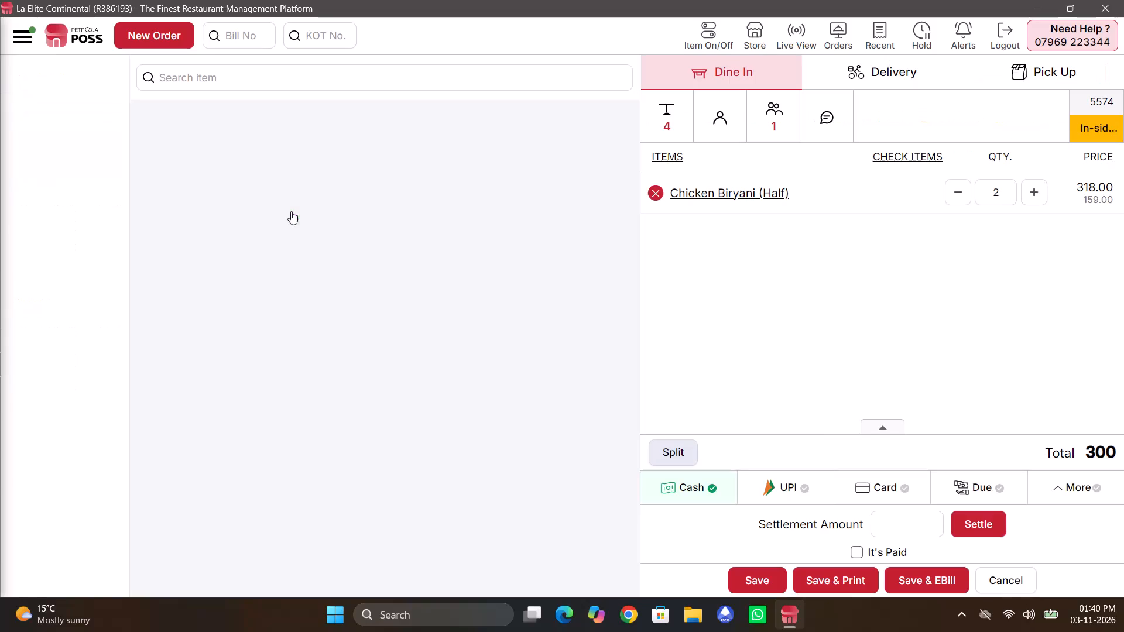
pyautogui.click(876, 429)
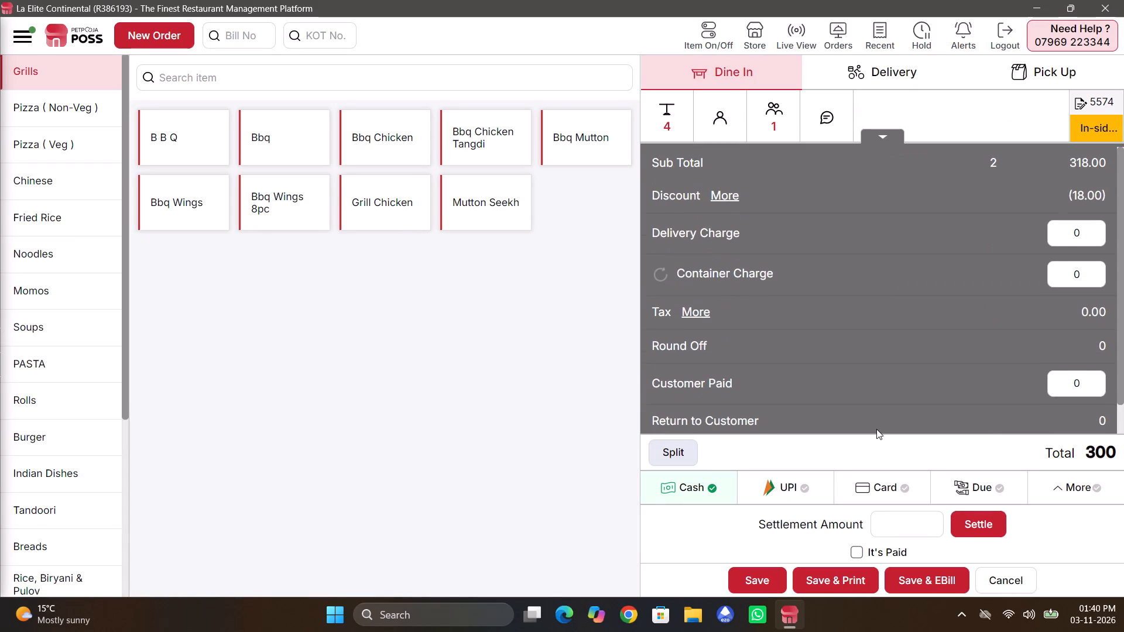
pyautogui.click(887, 134)
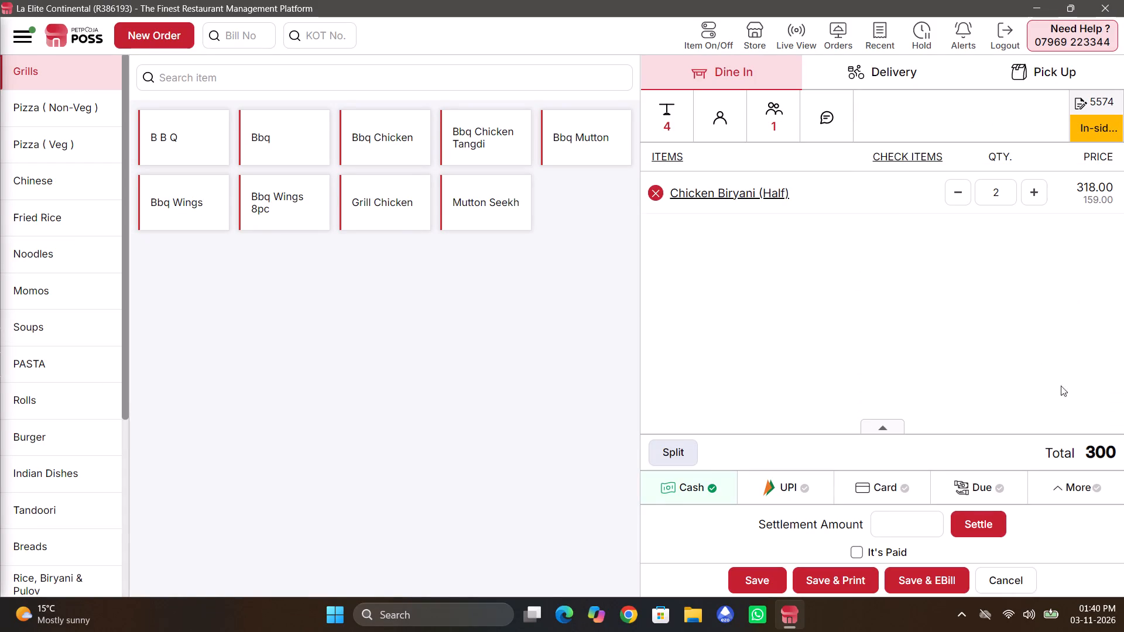
pyautogui.click(1084, 486)
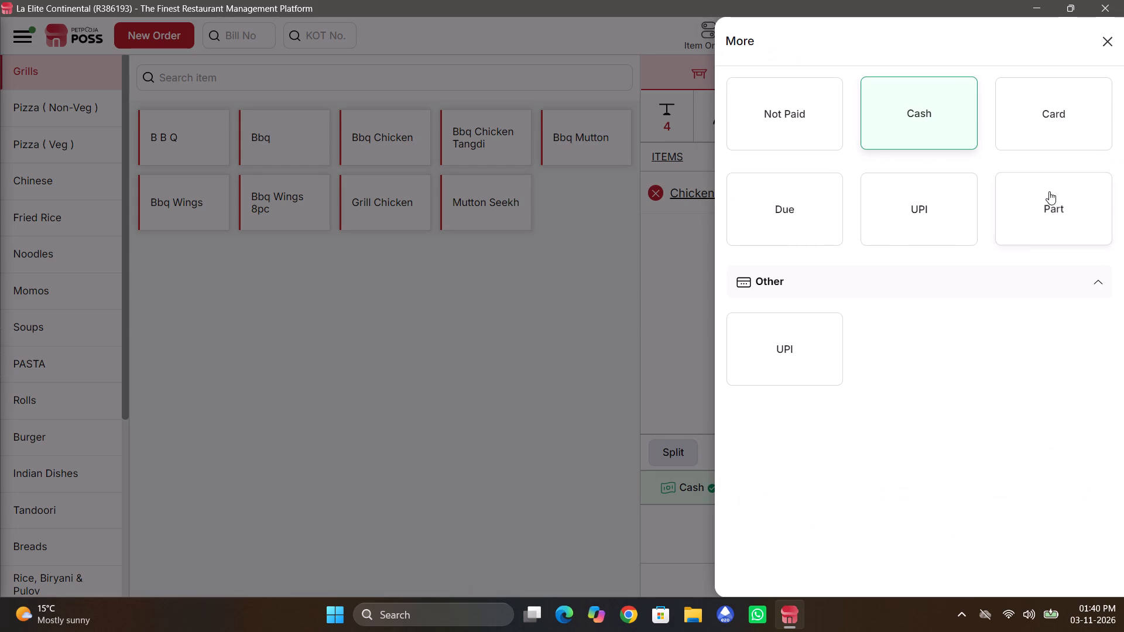
pyautogui.doubleClick(1049, 195)
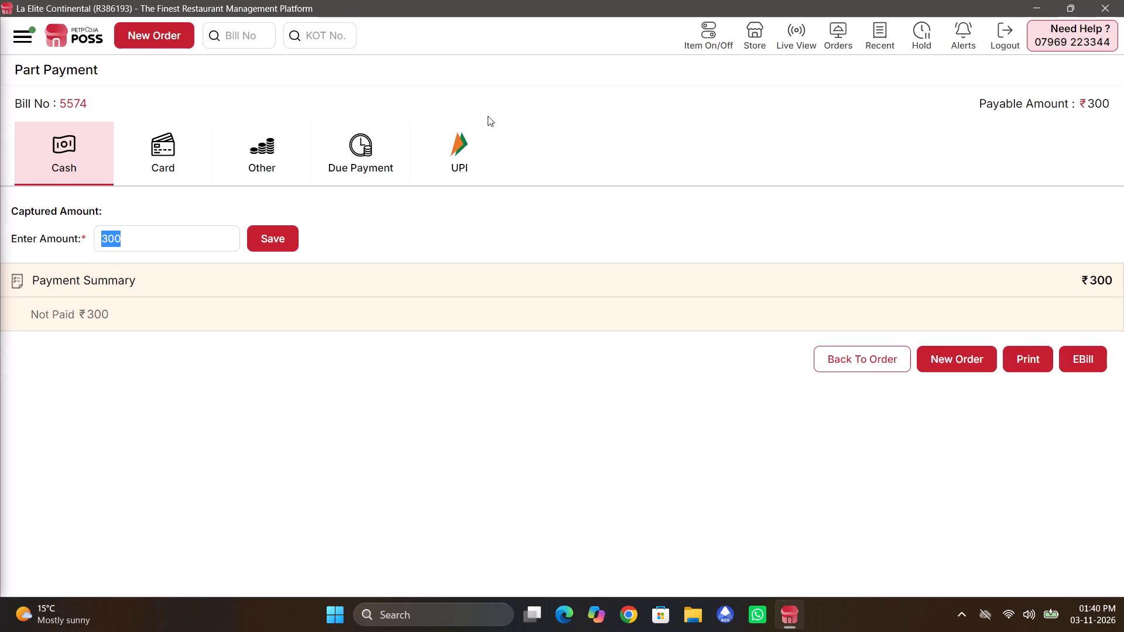
pyautogui.click(468, 135)
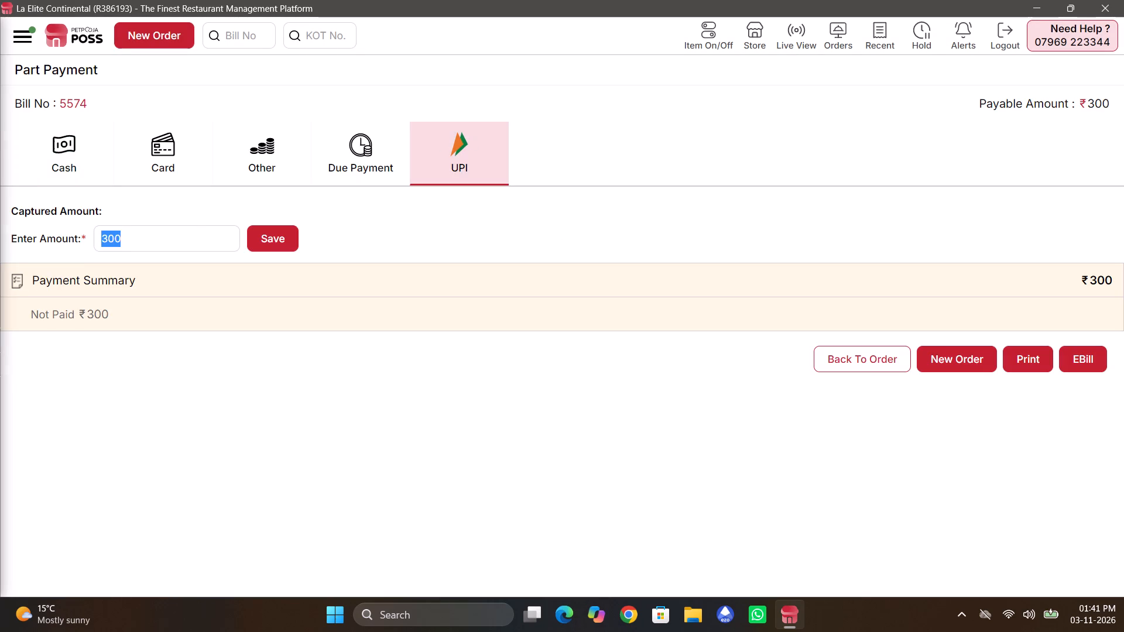
pyautogui.click(180, 238)
pyautogui.press('BackSpace')
pyautogui.press('BackSpace')
pyautogui.press('BackSpace')
pyautogui.press('BackSpace')
pyautogui.write('150')
pyautogui.click(268, 238)
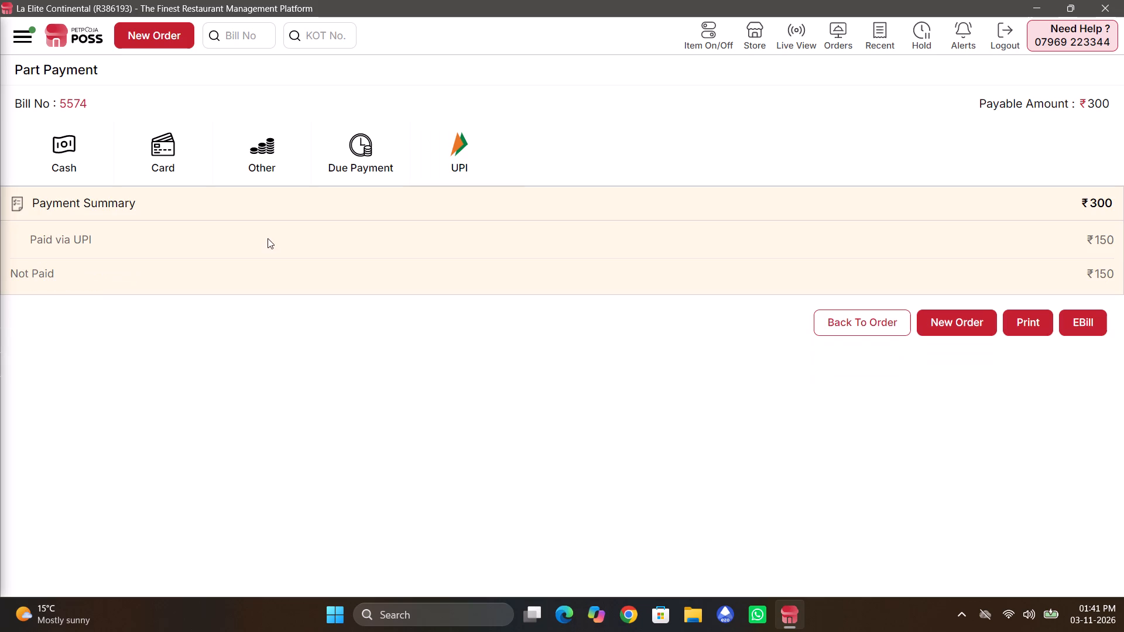
# Record the remaining 150 of table 4's bill as cash and issue the e-bill.
pyautogui.click(66, 159)
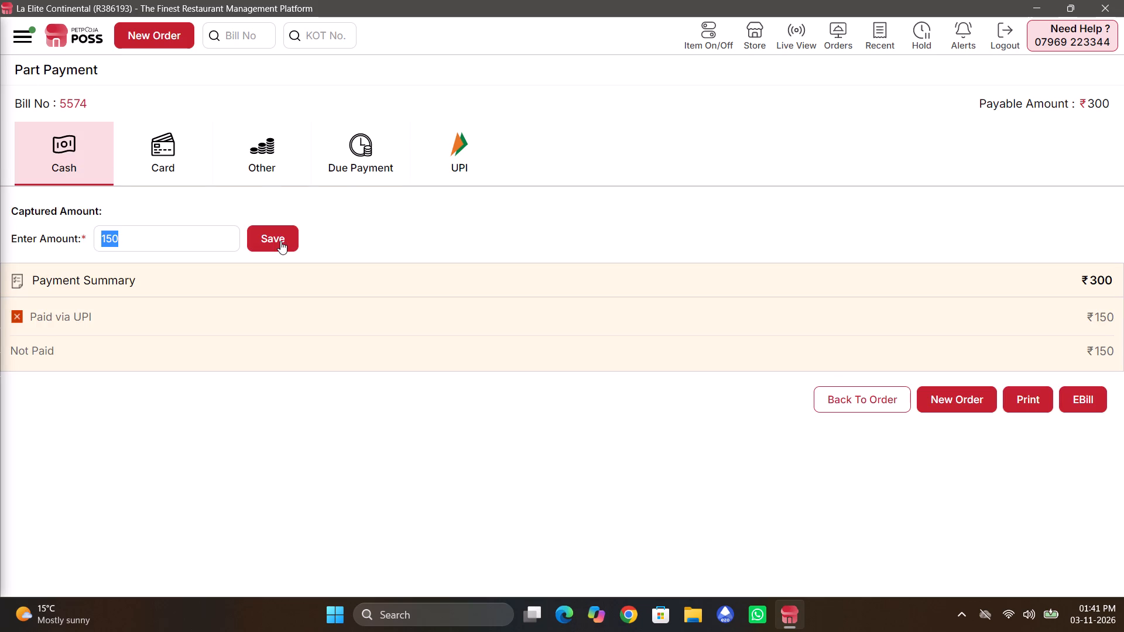
pyautogui.click(281, 241)
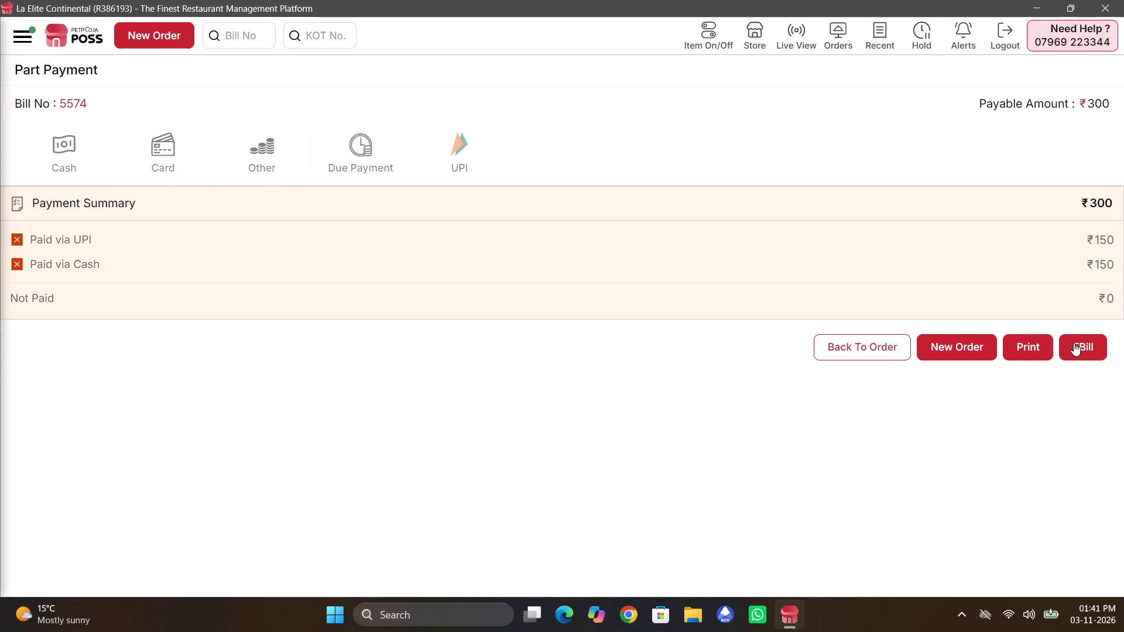
pyautogui.click(1074, 343)
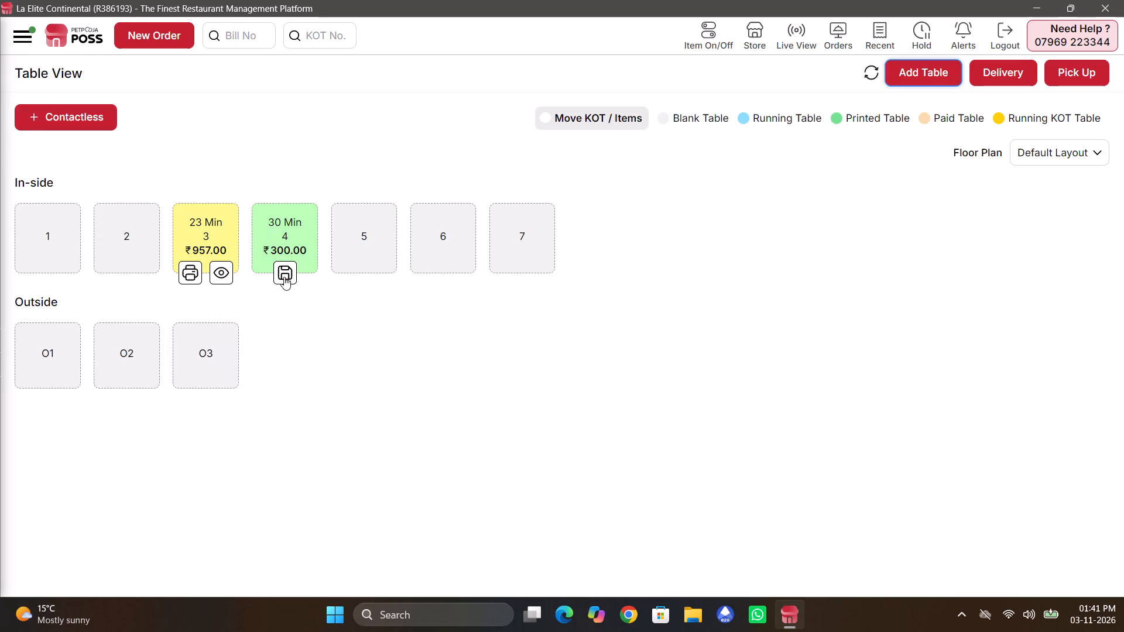
# Settle and save table 4 from the table view with the Part payment type.
pyautogui.click(284, 276)
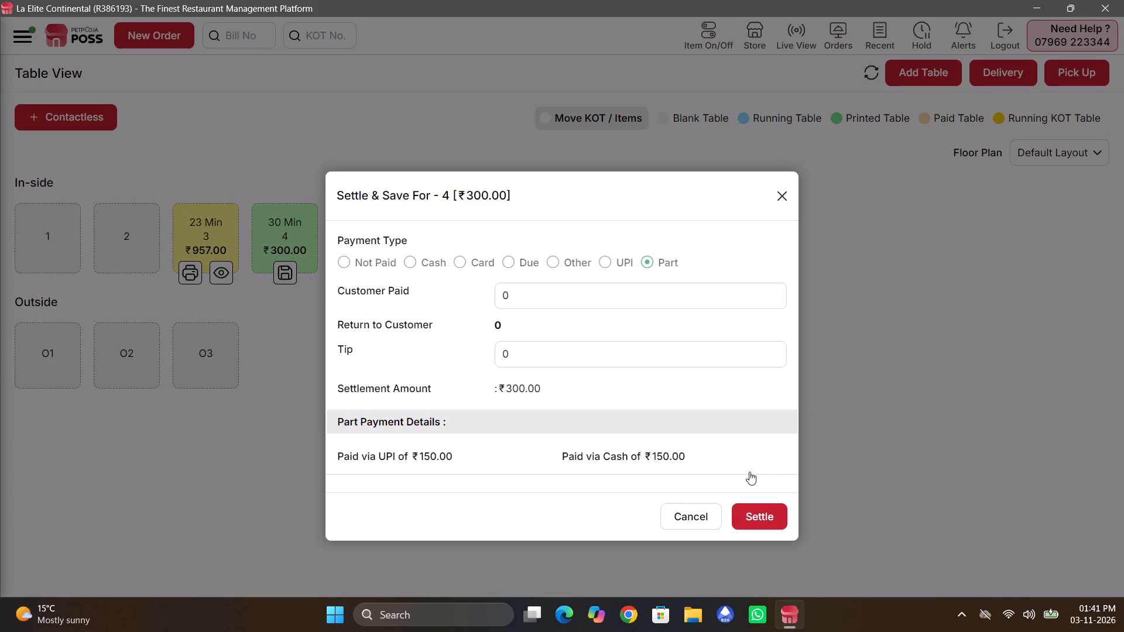
pyautogui.click(749, 472)
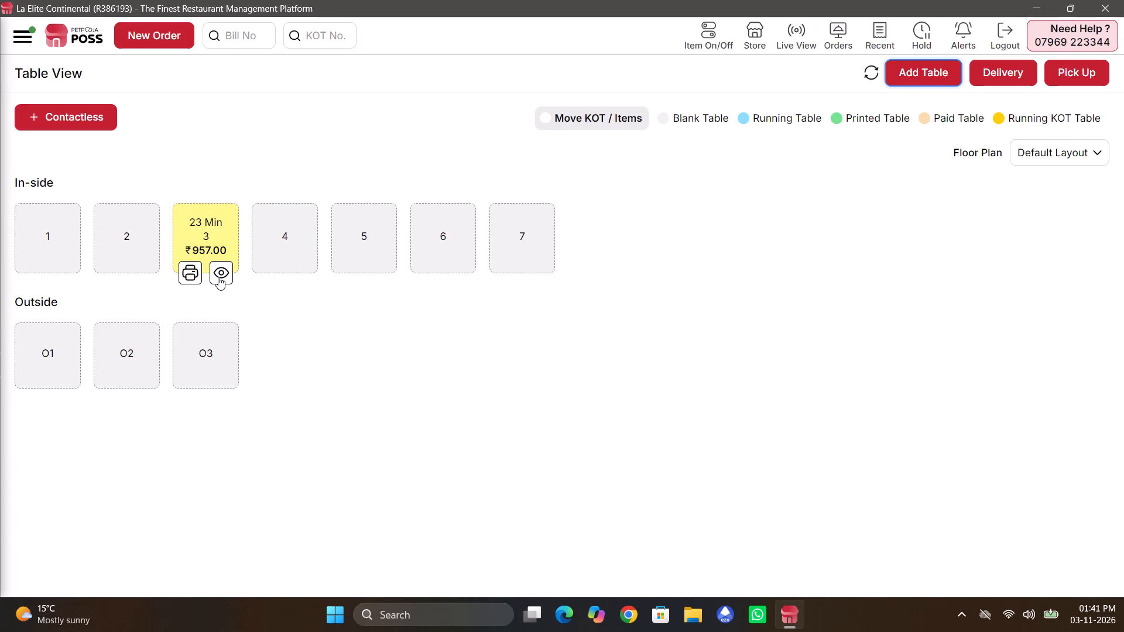
# Add one Methi Maaz from Kashmiri Wazwaan to in-side table 3's running order and send it as a new KOT.
pyautogui.click(218, 277)
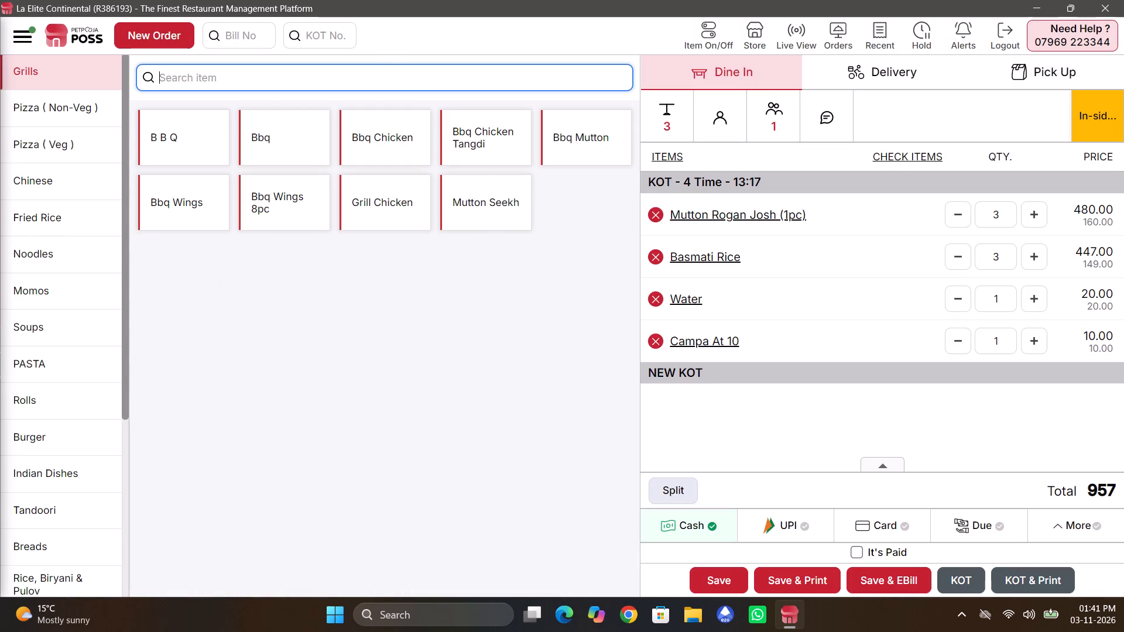
pyautogui.click(123, 585)
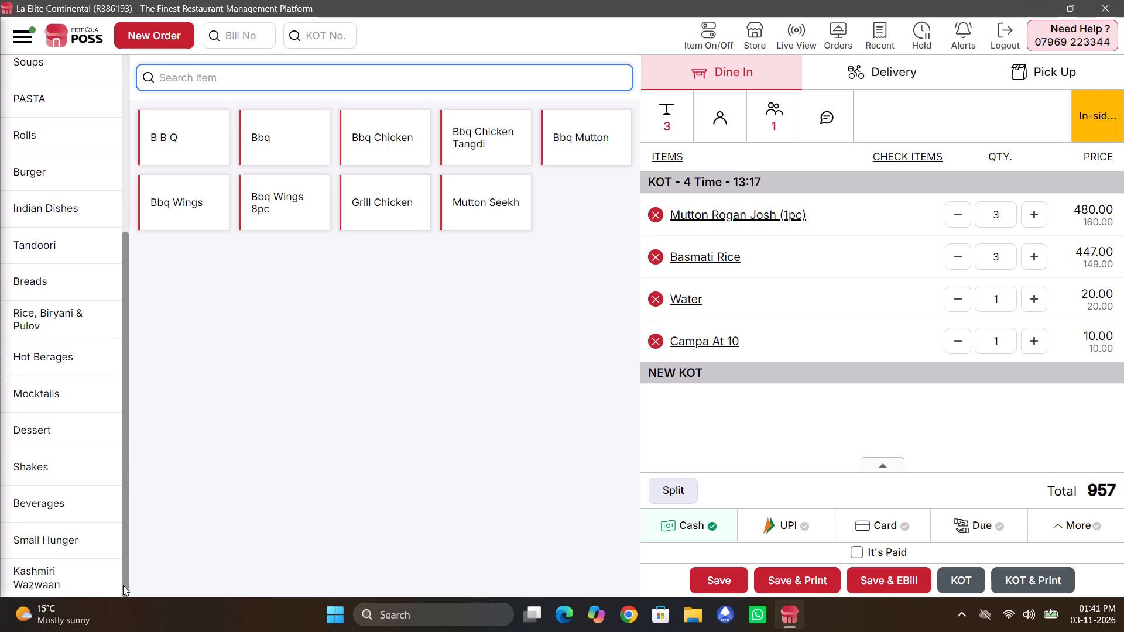
pyautogui.click(61, 579)
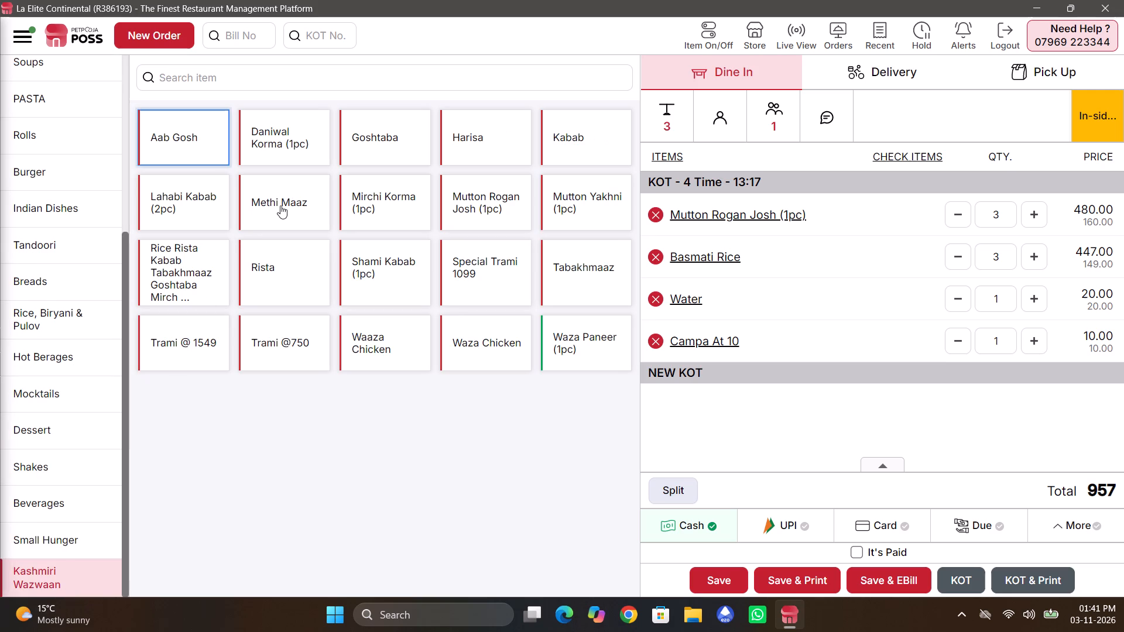
pyautogui.click(280, 206)
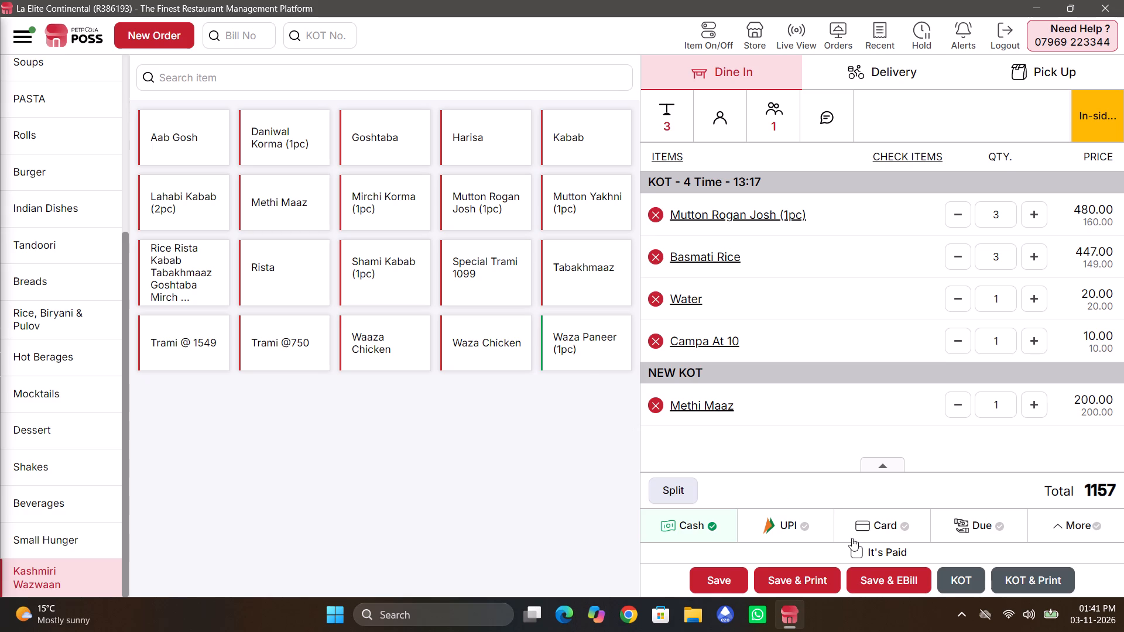
pyautogui.click(951, 588)
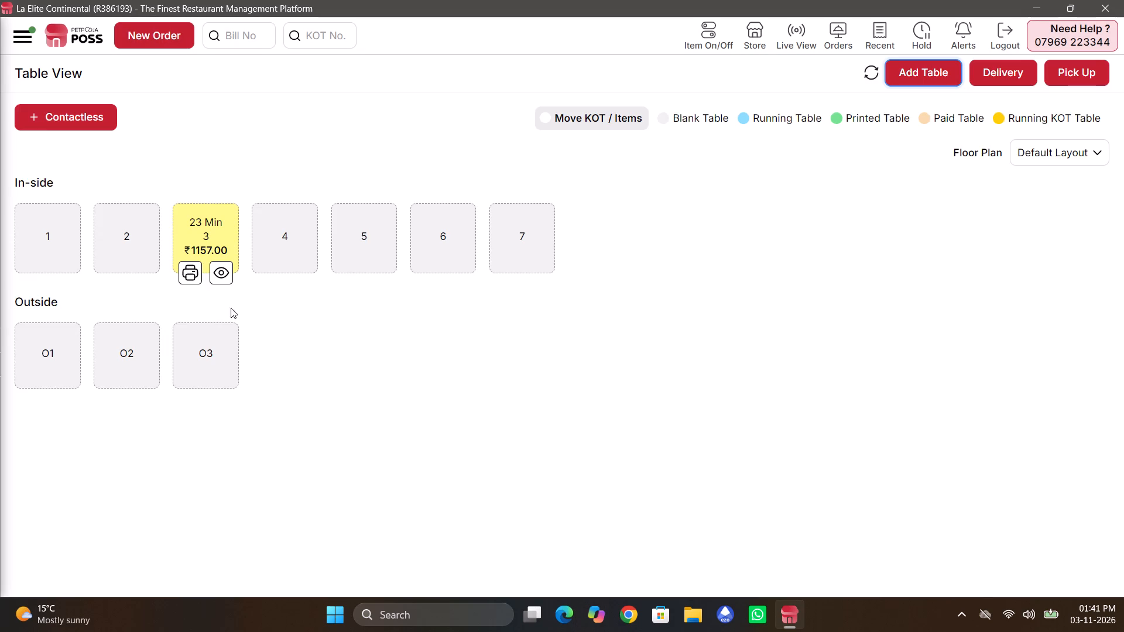
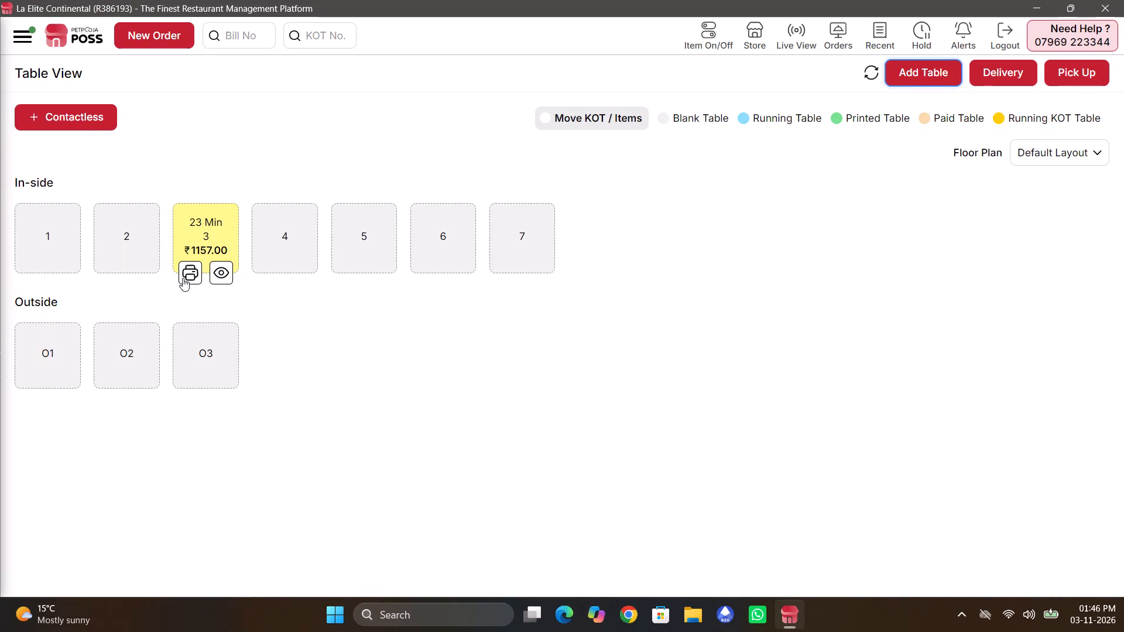
# Print the bill for in-side table 3's running KOT order directly from the table view.
pyautogui.click(184, 278)
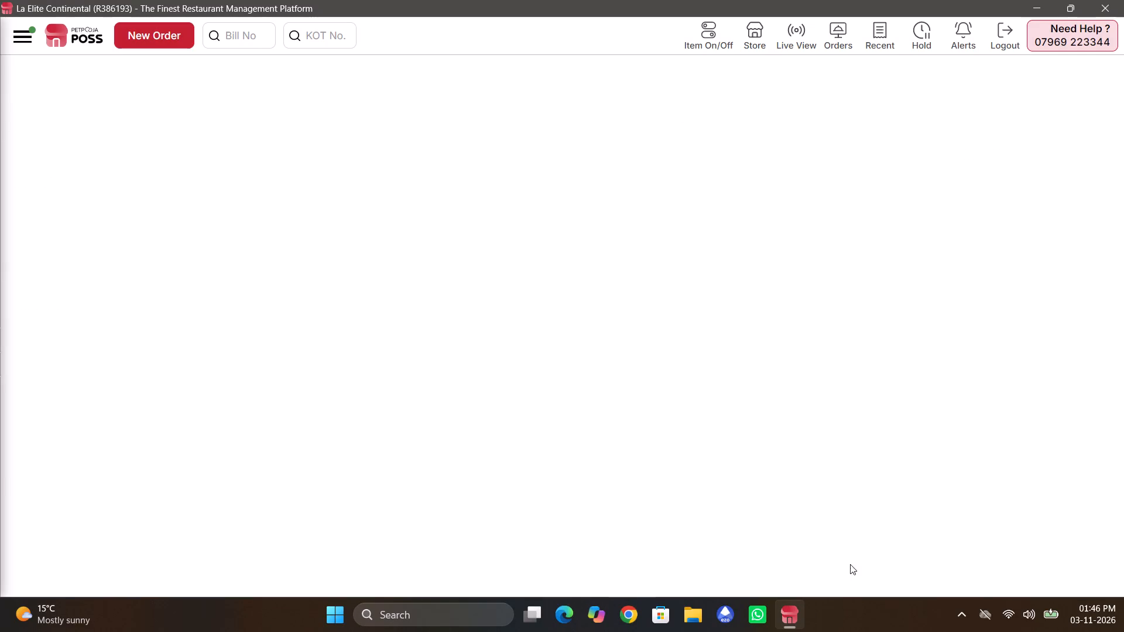
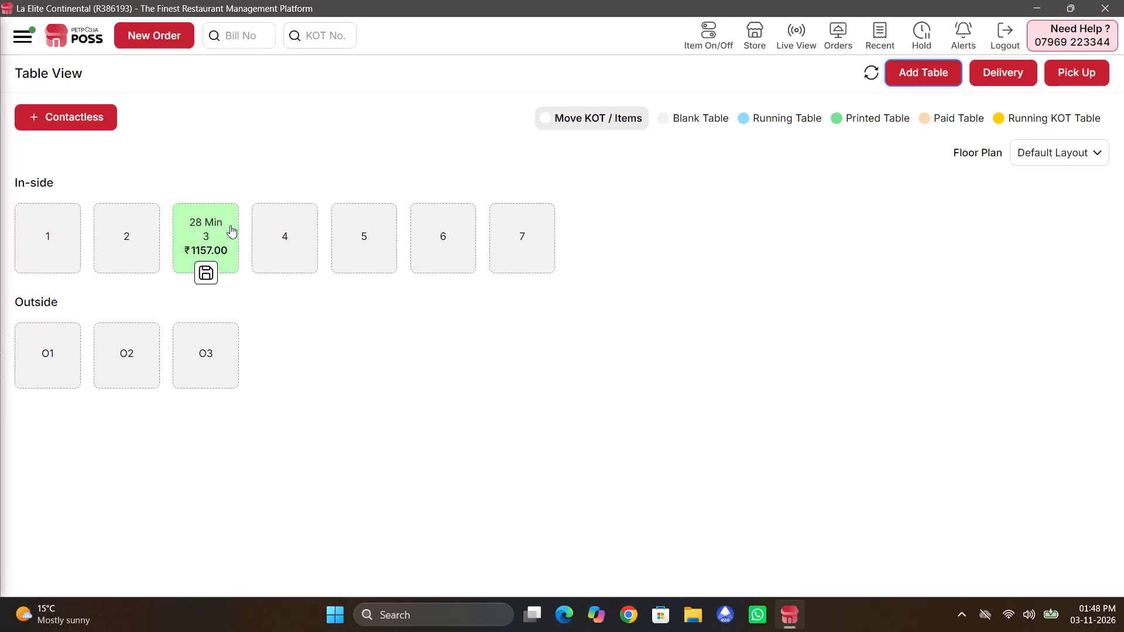
# Open in-side table 3's printed order and apply a fixed custom discount of 70 to the bill.
pyautogui.click(228, 225)
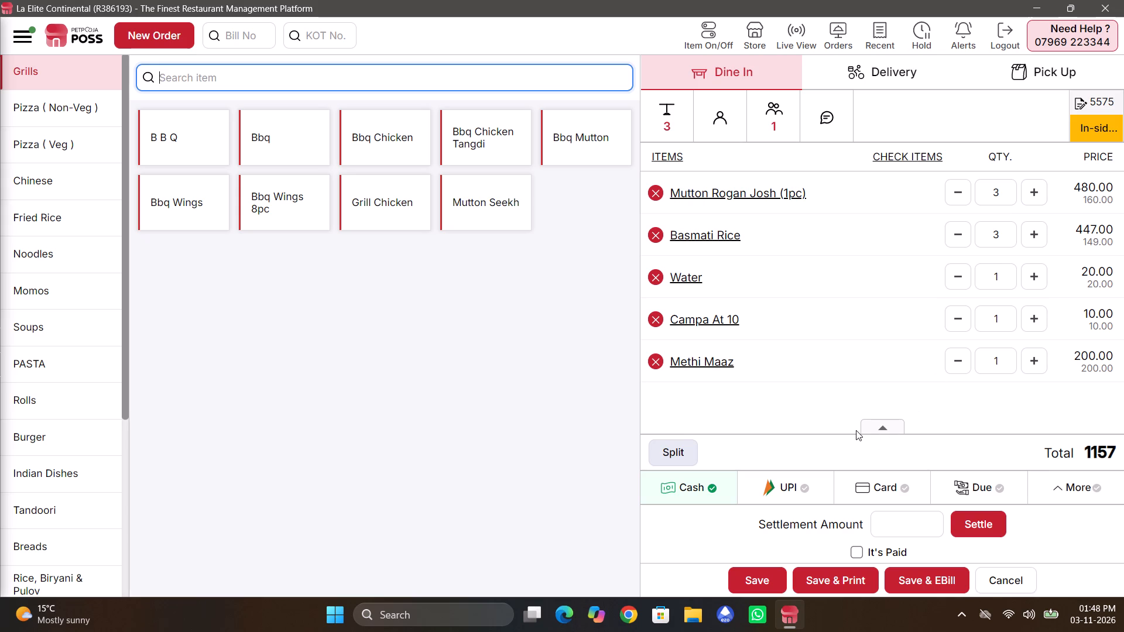
pyautogui.click(887, 431)
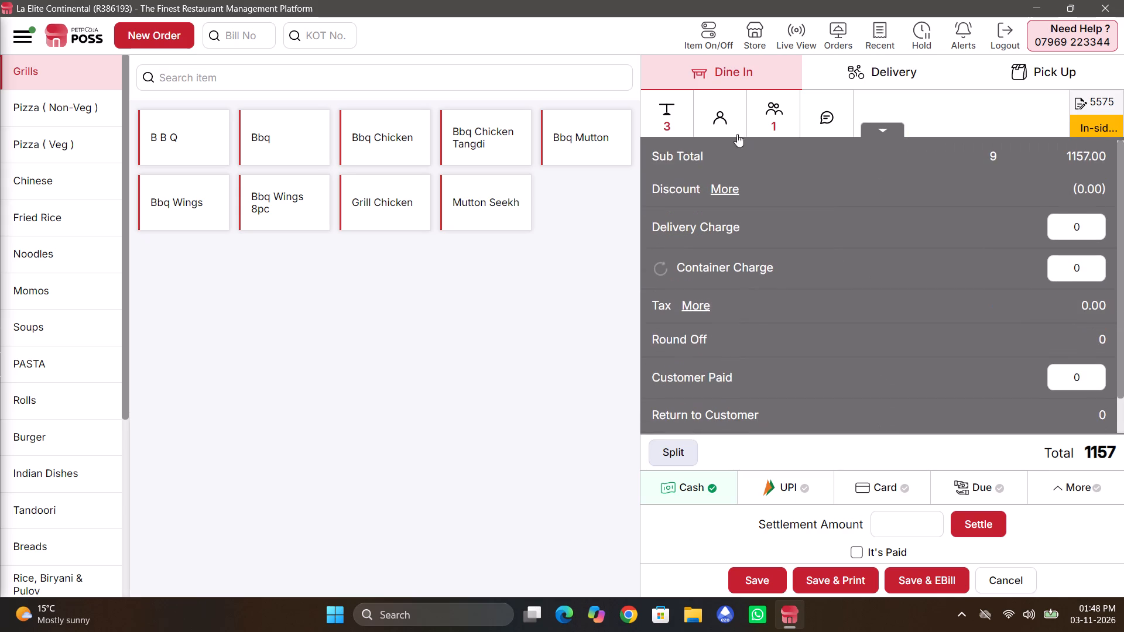
pyautogui.click(730, 187)
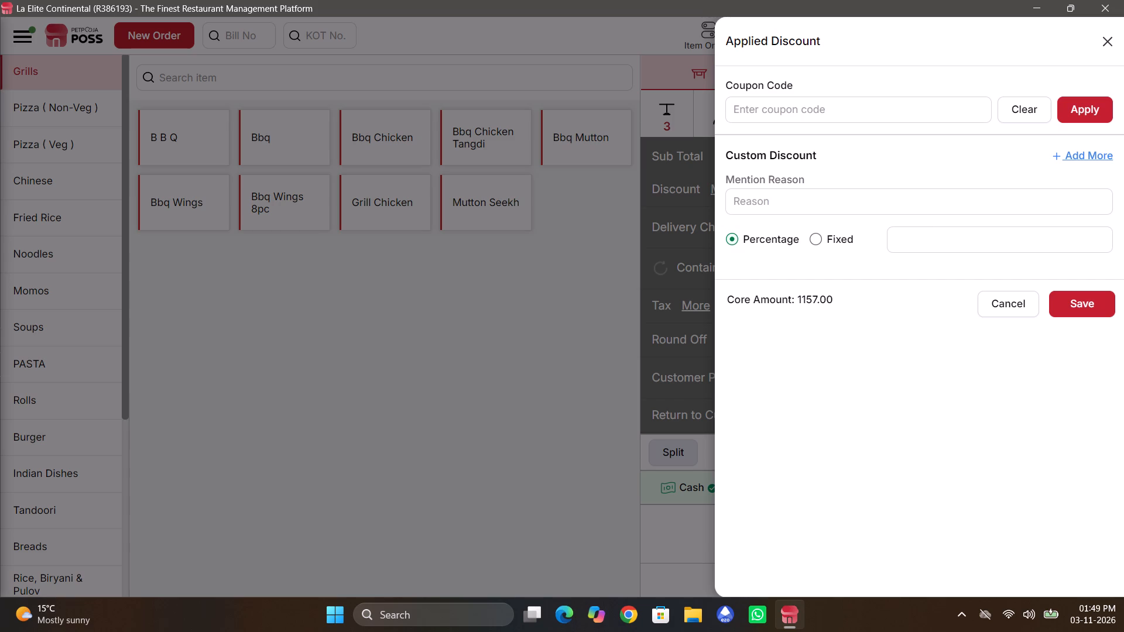
pyautogui.click(996, 305)
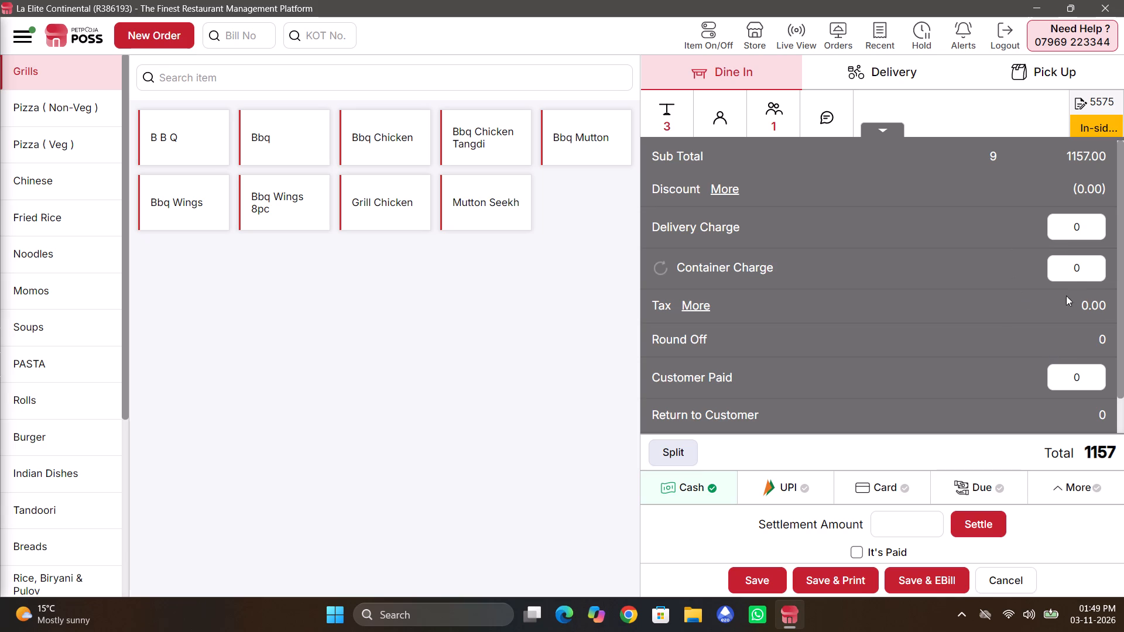
pyautogui.click(1086, 228)
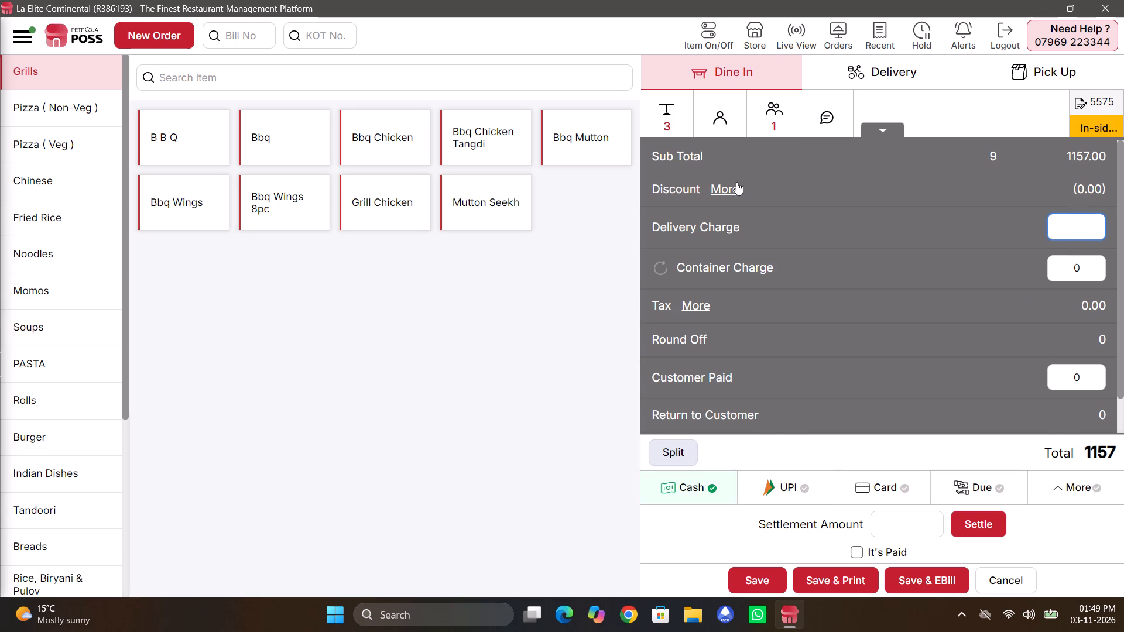
pyautogui.click(732, 182)
pyautogui.click(827, 235)
pyautogui.click(1123, 231)
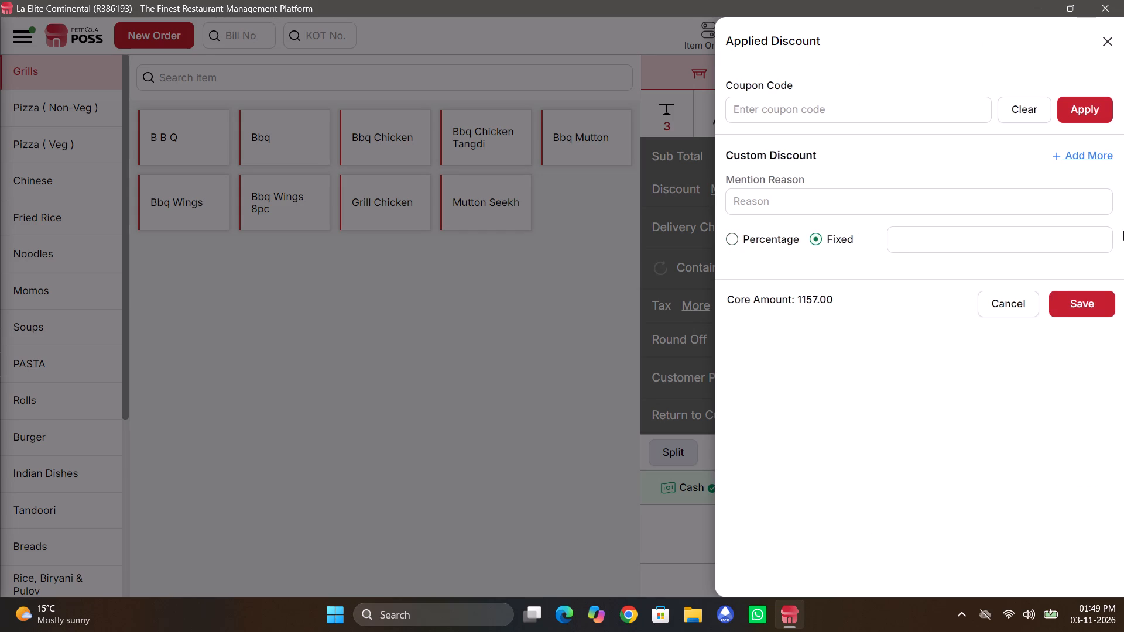
pyautogui.click(1066, 241)
pyautogui.write('70')
pyautogui.click(1087, 324)
pyautogui.click(1086, 300)
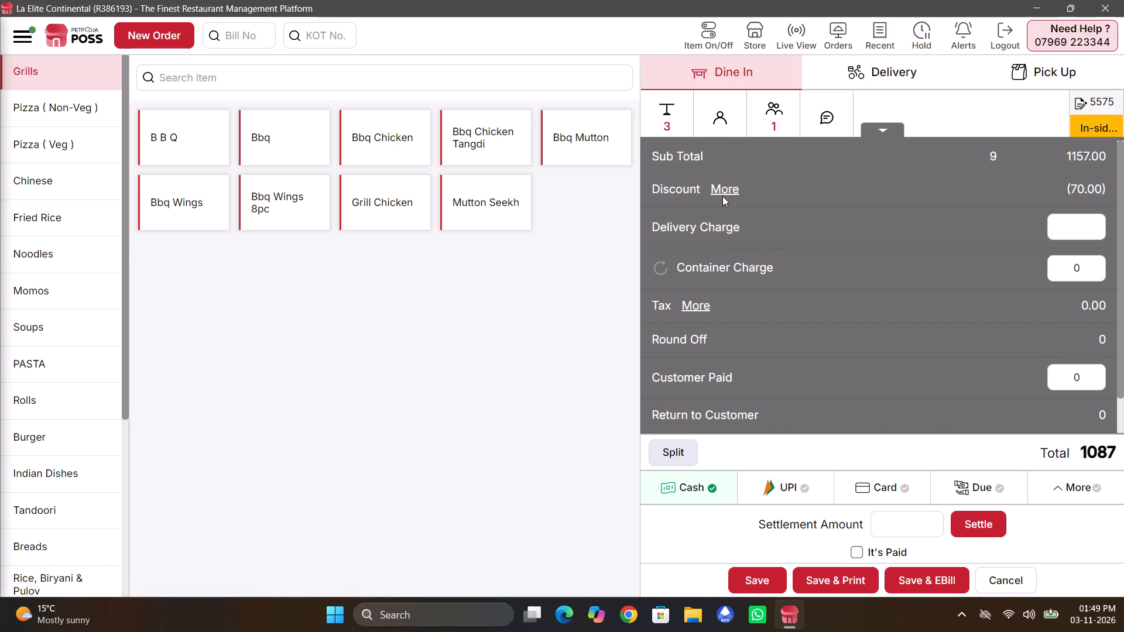
# Set the fixed custom discount on table 3's bill to 90 and save the order with an e-bill.
pyautogui.click(722, 195)
pyautogui.click(956, 239)
pyautogui.press('BackSpace')
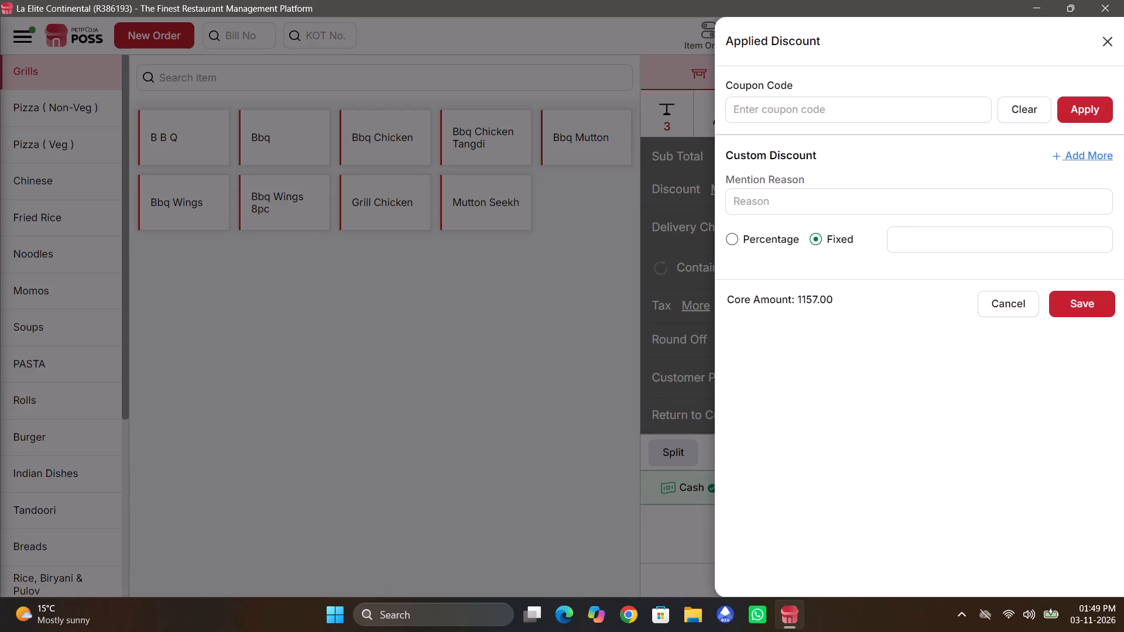
pyautogui.press('BackSpace')
pyautogui.write('90')
pyautogui.click(1075, 308)
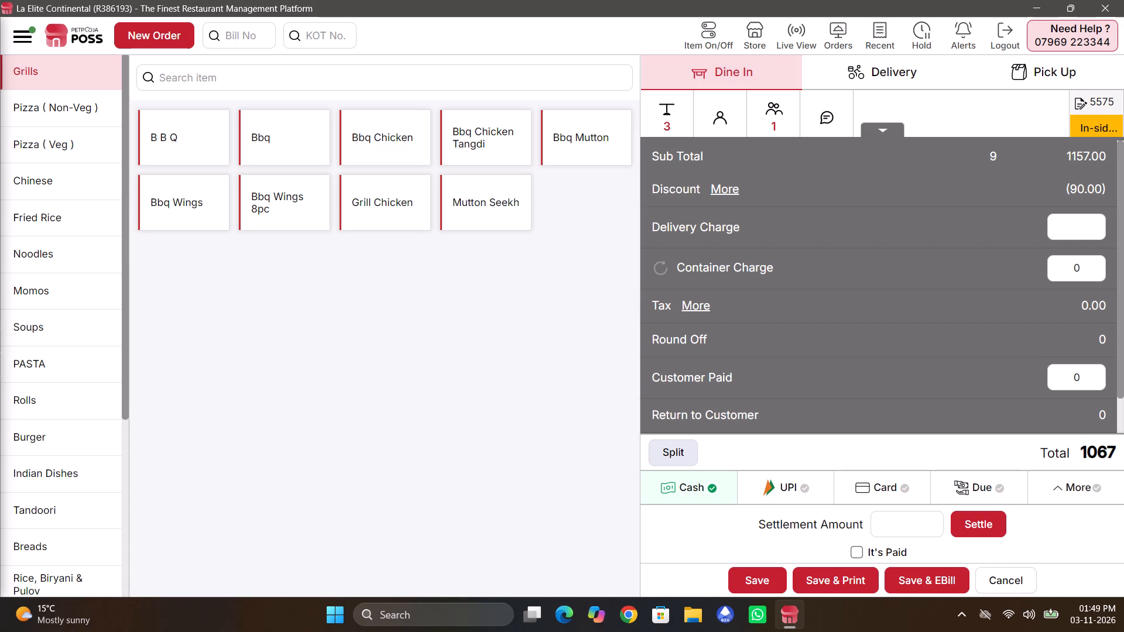
pyautogui.click(906, 586)
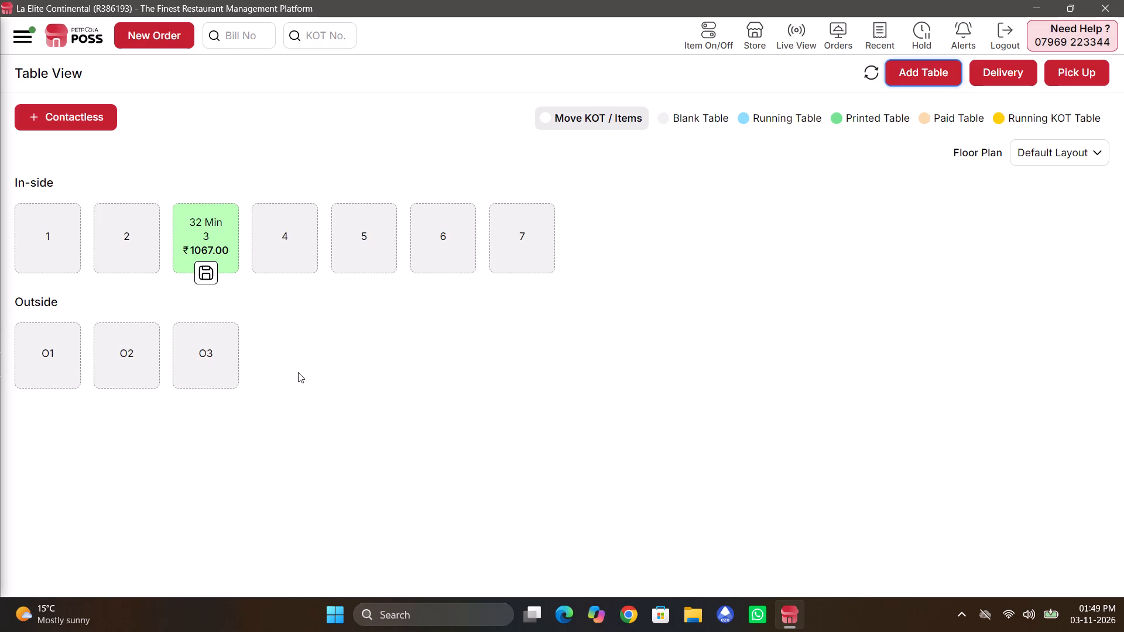
# Settle in-side table 3's discounted bill in cash directly from the table view.
pyautogui.click(200, 276)
pyautogui.click(741, 430)
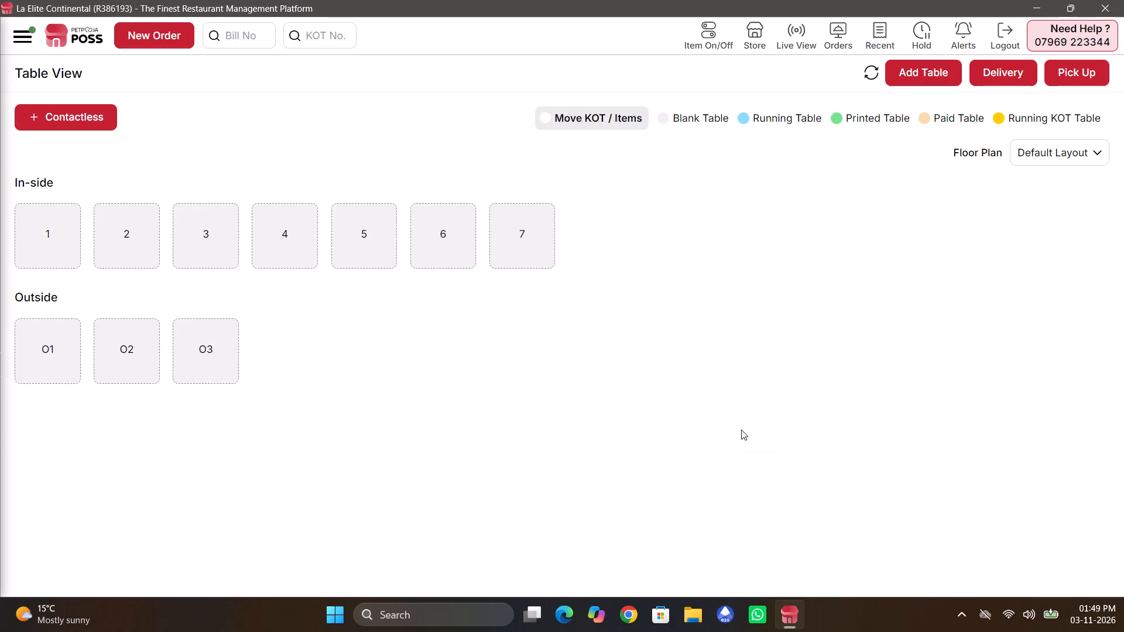
# Check the day's orders, payment types and discounts in the Sales Report, and return to the table view.
pyautogui.hotkey('ctrl', 's')
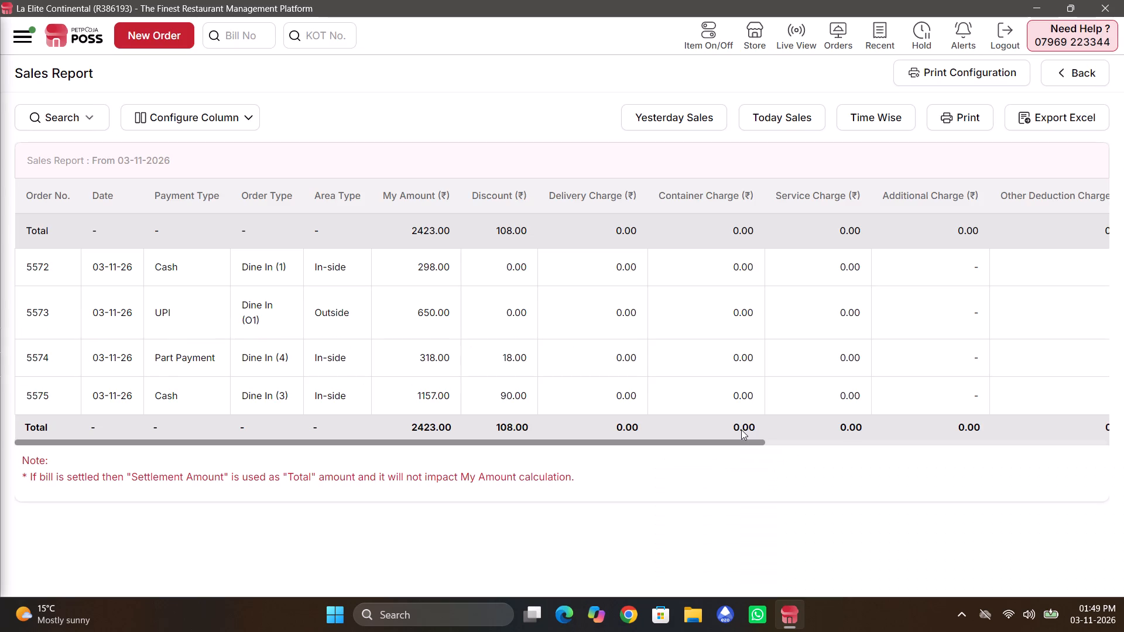
pyautogui.hotkey('ctrl', 't')
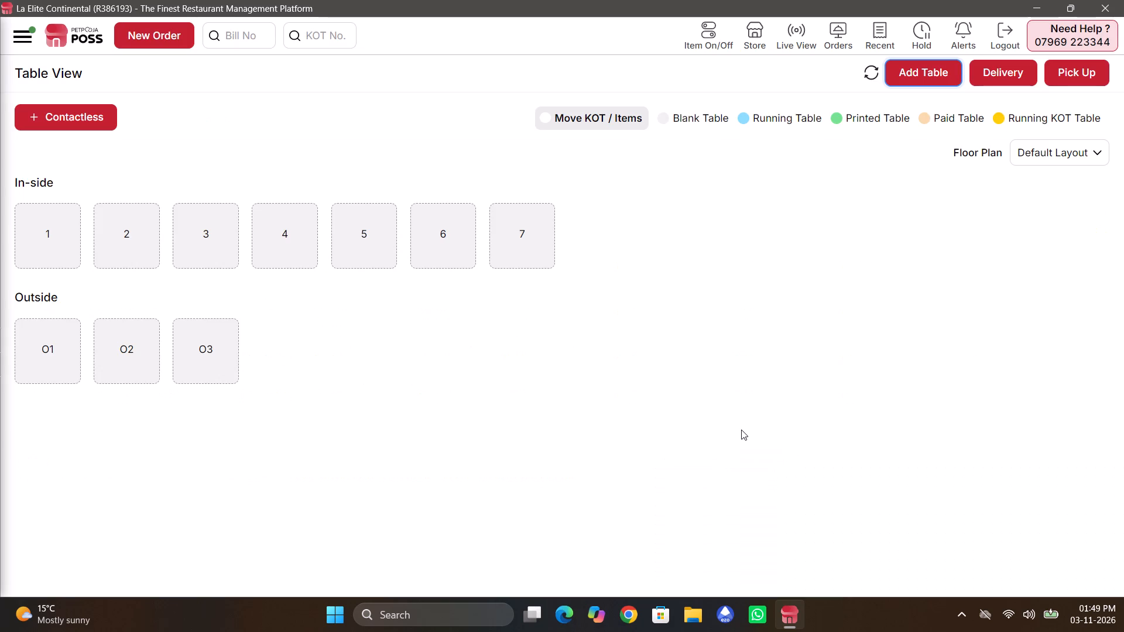